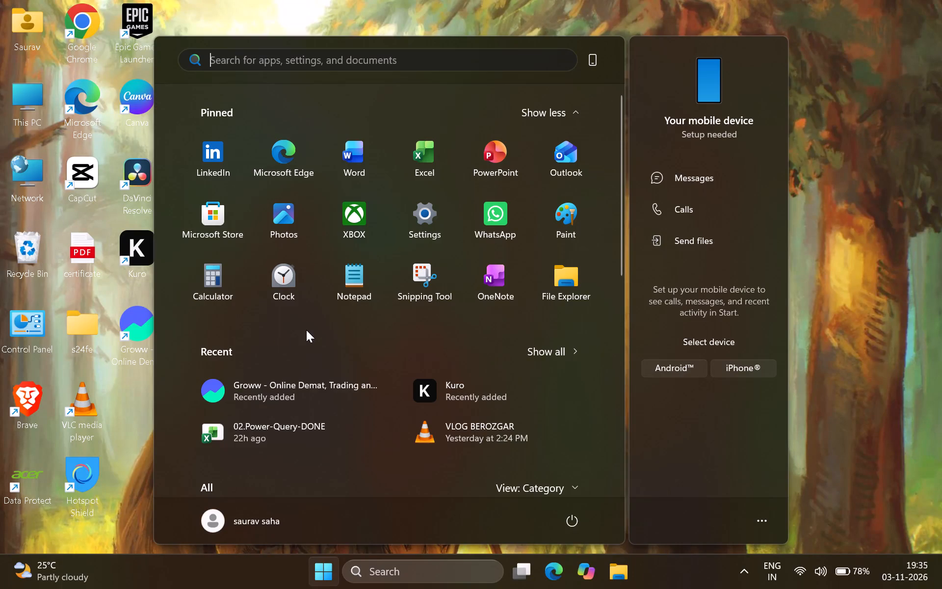
Launch Excel and open the recent workbook 02.Power-Query-DONE.
{"action": "key", "text": "e"}
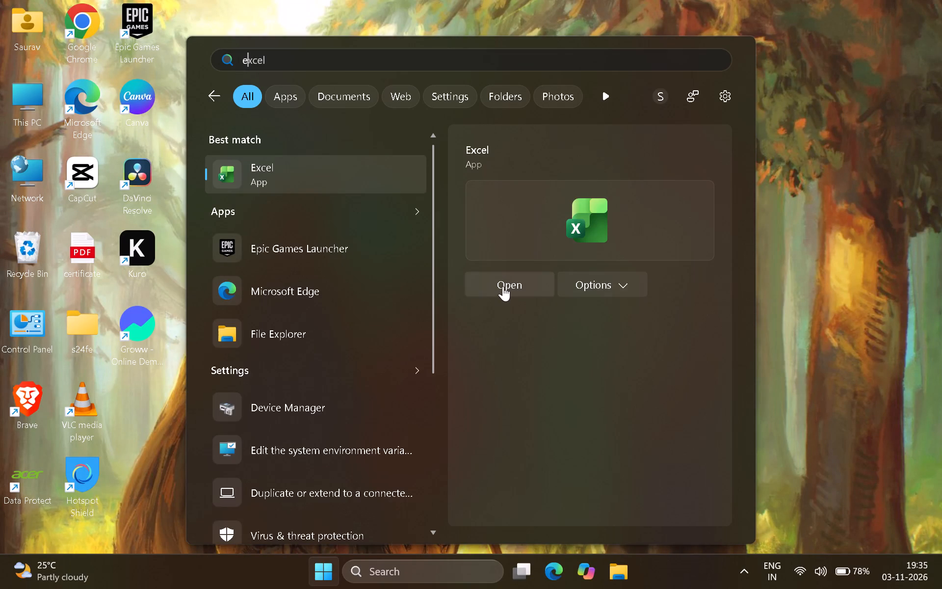
{"action": "left_click", "coordinate": [503, 286]}
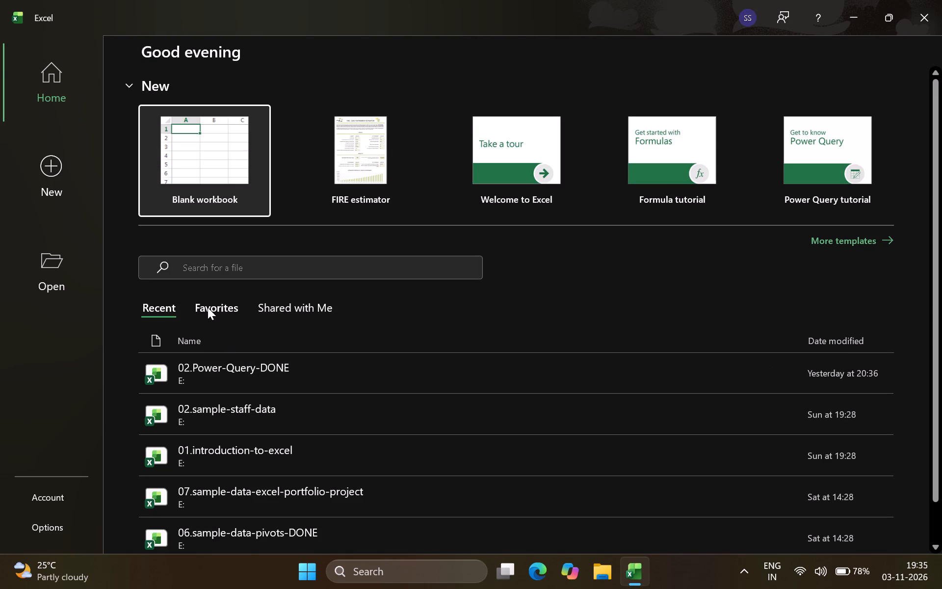
{"action": "double_click", "coordinate": [282, 366]}
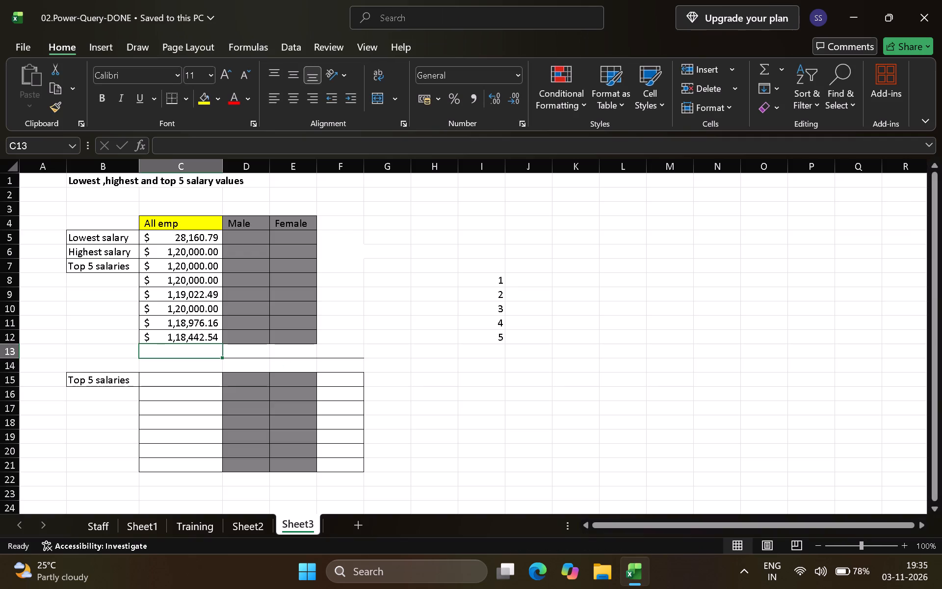
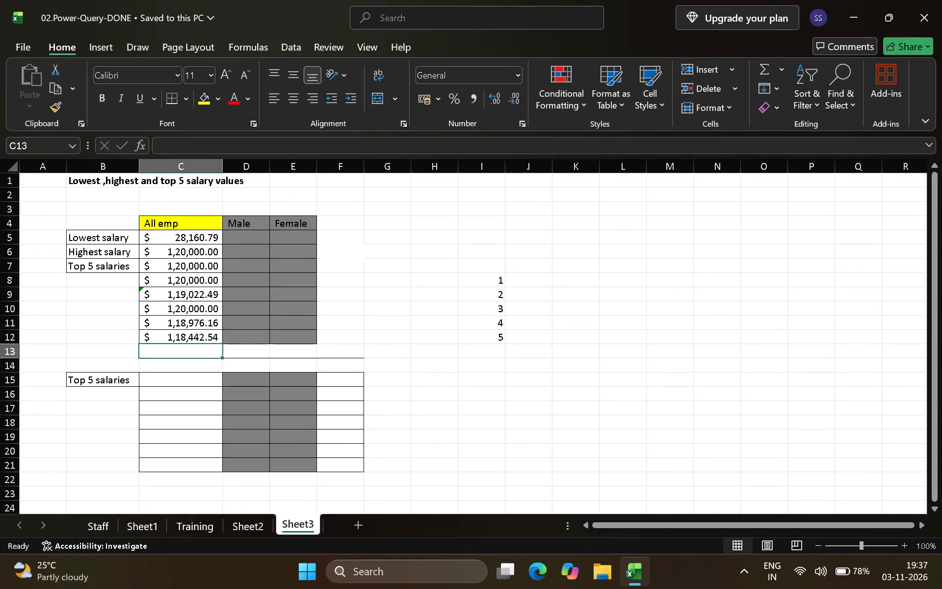
Enter the label "with sort+Take" in cell B16, below the second "Top 5 salaries" heading.
{"action": "left_click", "coordinate": [154, 383]}
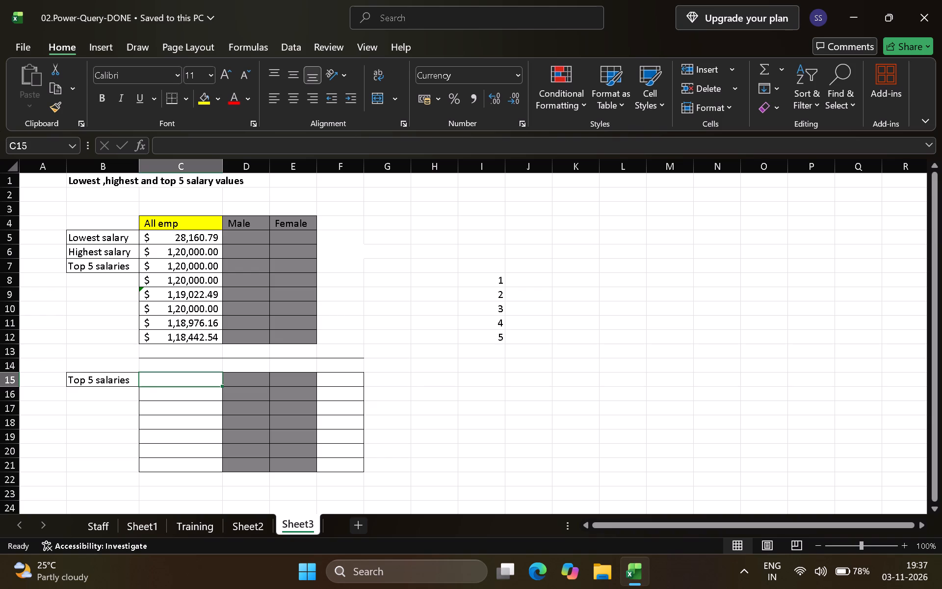
{"action": "left_click", "coordinate": [169, 382]}
{"action": "left_click", "coordinate": [98, 400]}
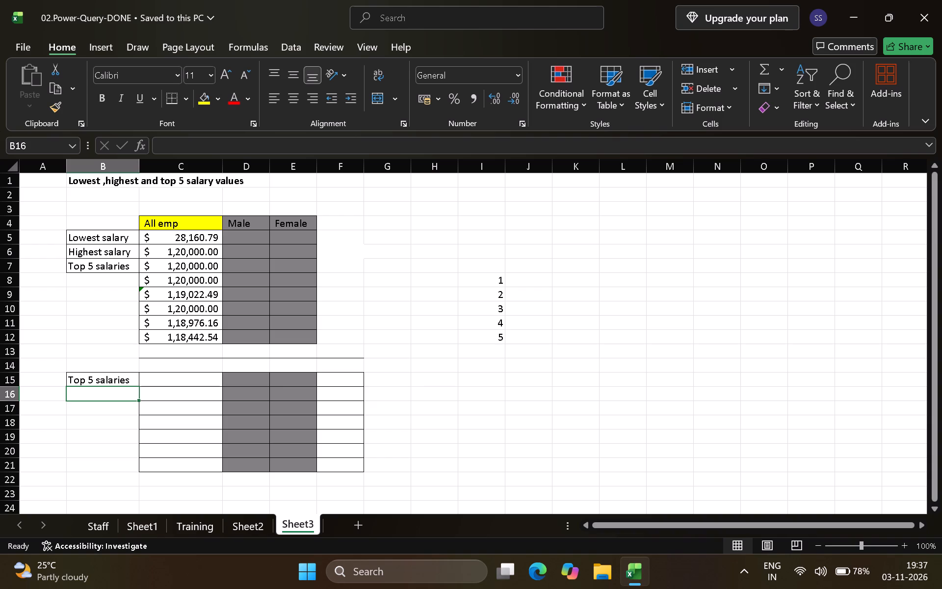
{"action": "type", "text": "with"}
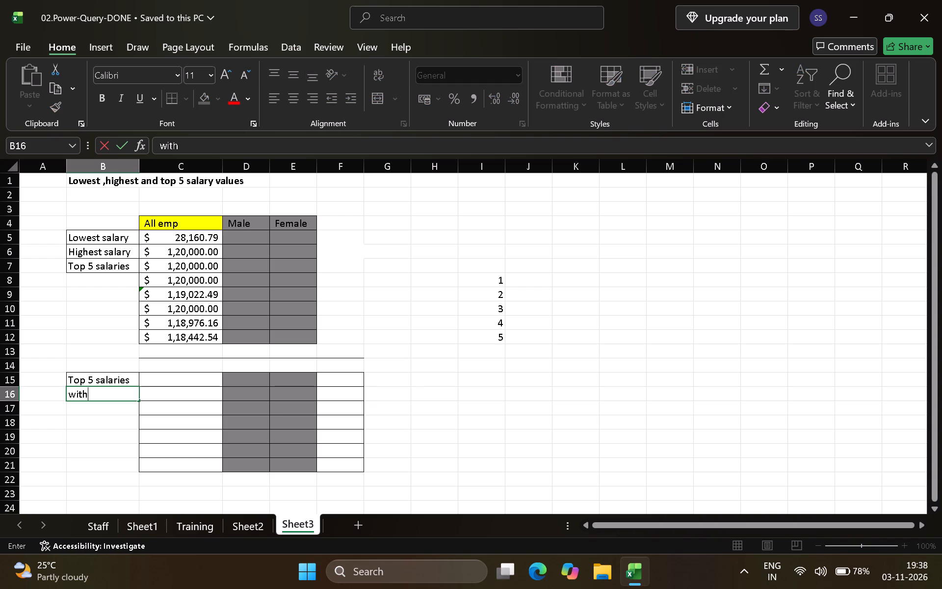
{"action": "key", "text": "space"}
{"action": "type", "text": "sort"}
{"action": "key", "text": "space"}
{"action": "scroll", "coordinate": [130, 392], "scroll_direction": "right", "scroll_amount": 1}
{"action": "key", "text": "BackSpace"}
{"action": "key", "text": "shift+plus"}
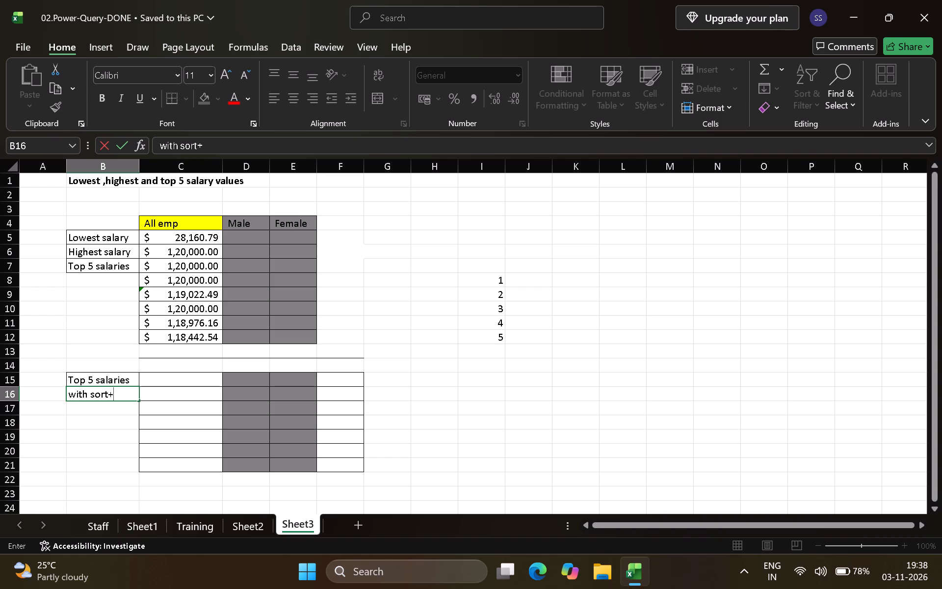
{"action": "type", "text": "takw"}
{"action": "key", "text": "BackSpace"}
{"action": "key", "text": "e"}
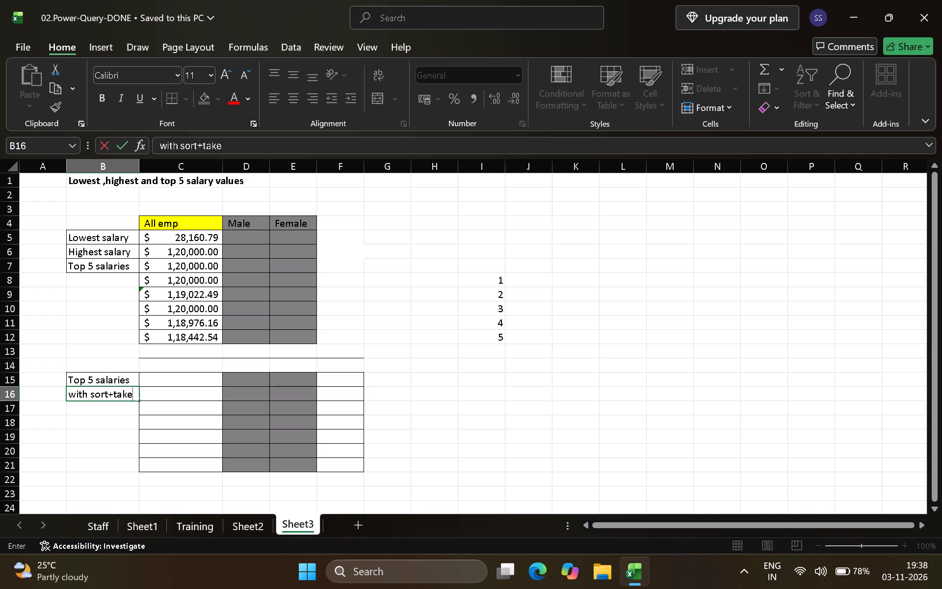
{"action": "left_click", "coordinate": [115, 395]}
{"action": "key", "text": "BackSpace"}
{"action": "key", "text": "t"}
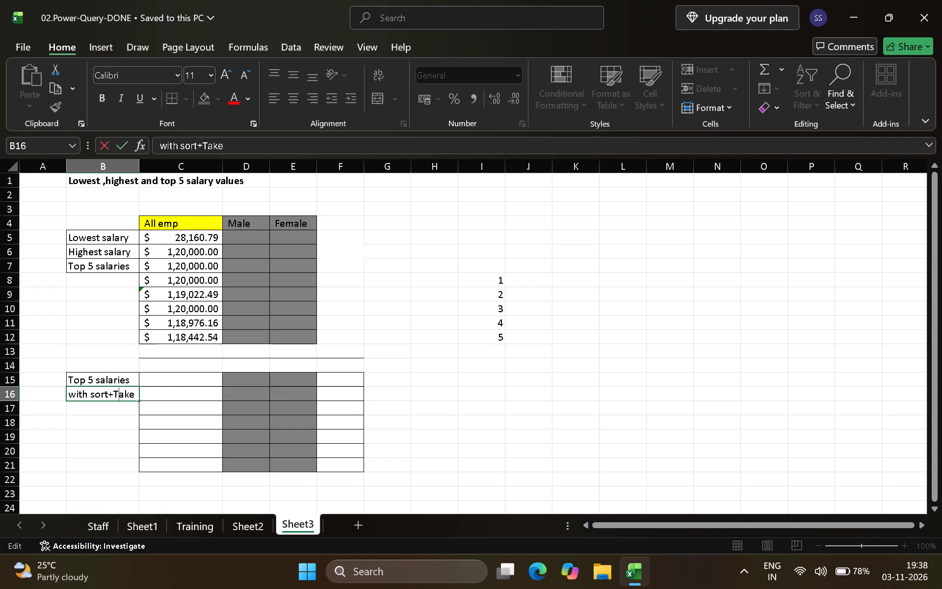
{"action": "left_click_drag", "start_coordinate": [68, 469], "coordinate": [79, 447]}
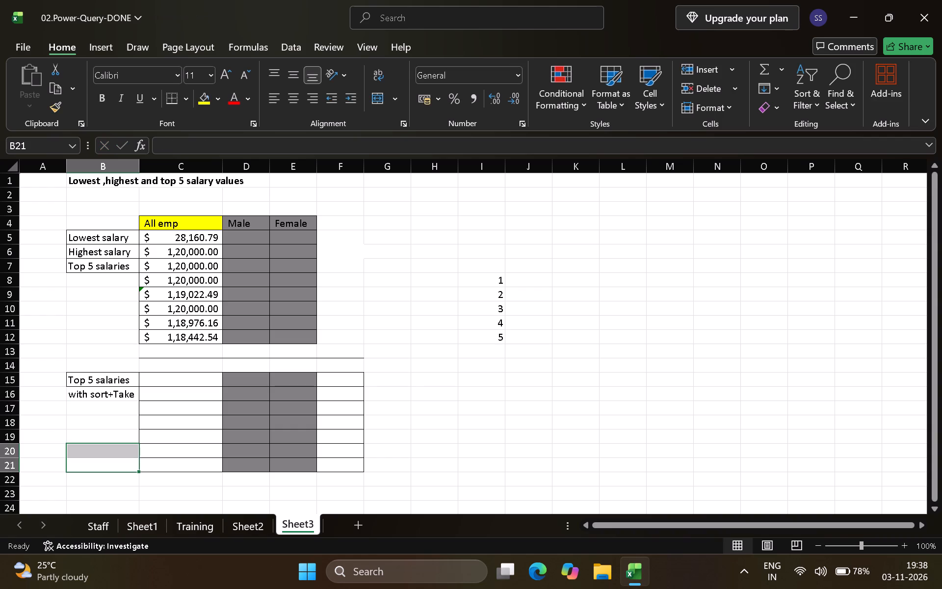
Change the font colour of the "with sort+Take" text in B16 to the orange theme colour.
{"action": "triple_click", "coordinate": [76, 397]}
{"action": "double_click", "coordinate": [75, 397]}
{"action": "double_click", "coordinate": [75, 396]}
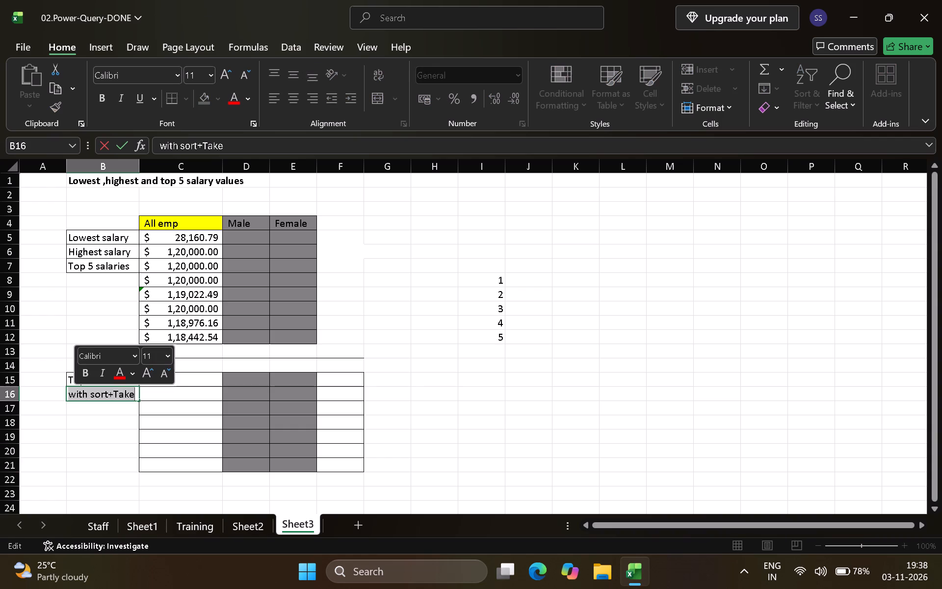
{"action": "left_click", "coordinate": [245, 96]}
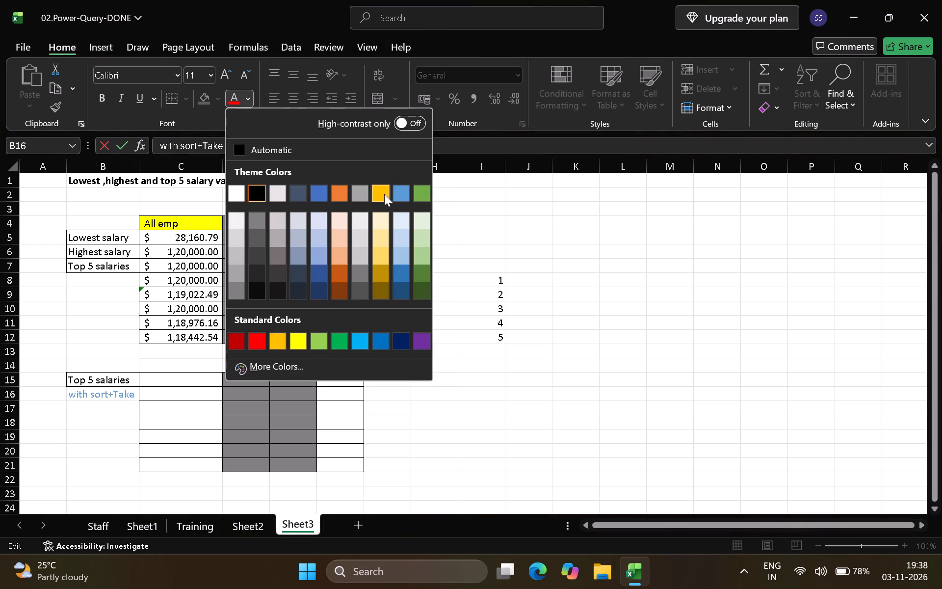
{"action": "left_click", "coordinate": [344, 195]}
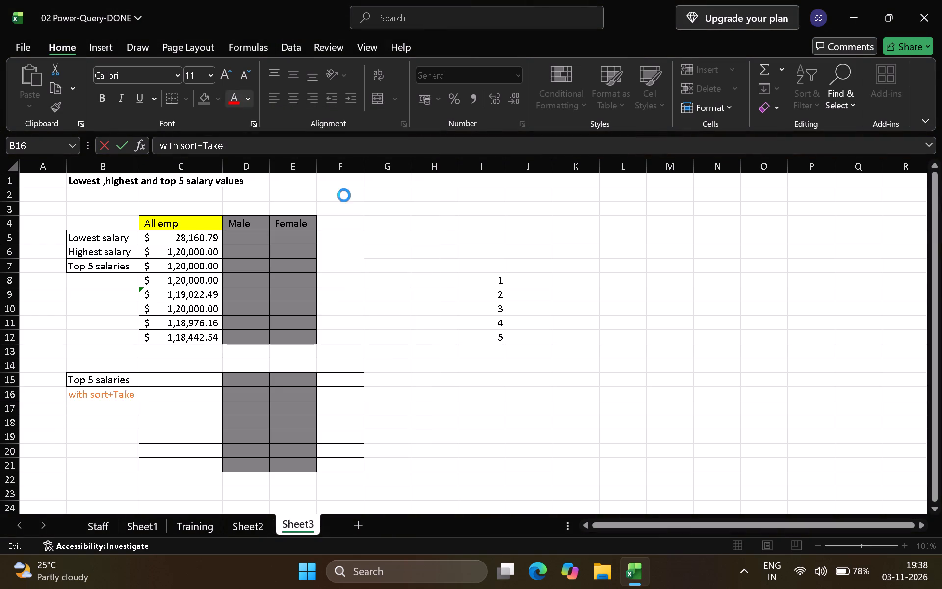
{"action": "left_click", "coordinate": [441, 265]}
{"action": "left_click", "coordinate": [189, 383]}
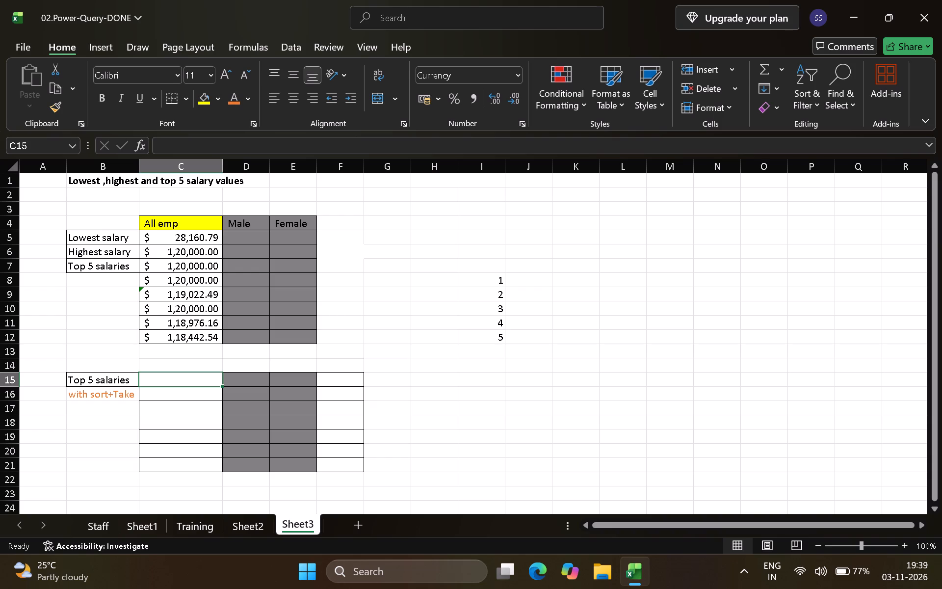
Launch the recently added Kuro app.
{"action": "left_click", "coordinate": [307, 573]}
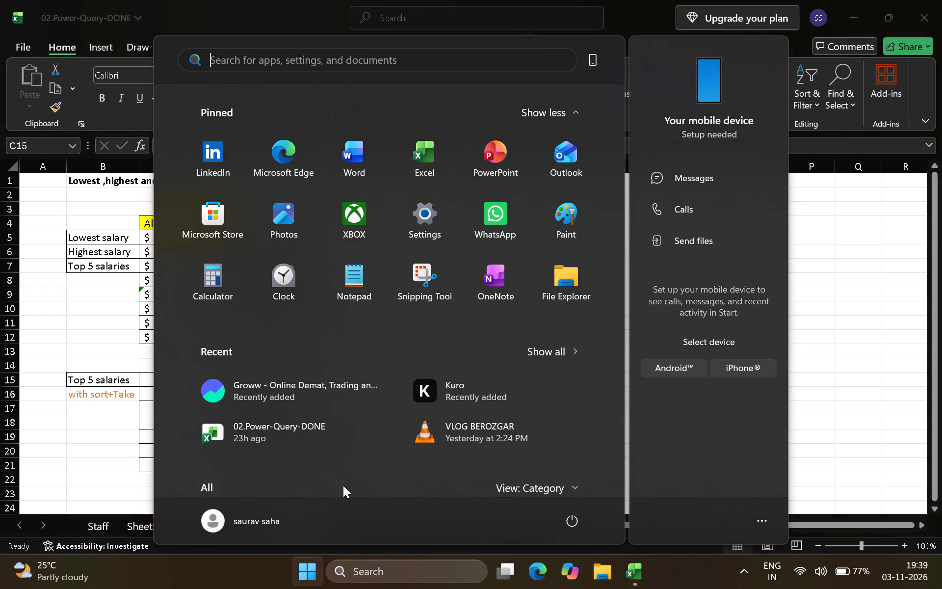
{"action": "left_click", "coordinate": [439, 381]}
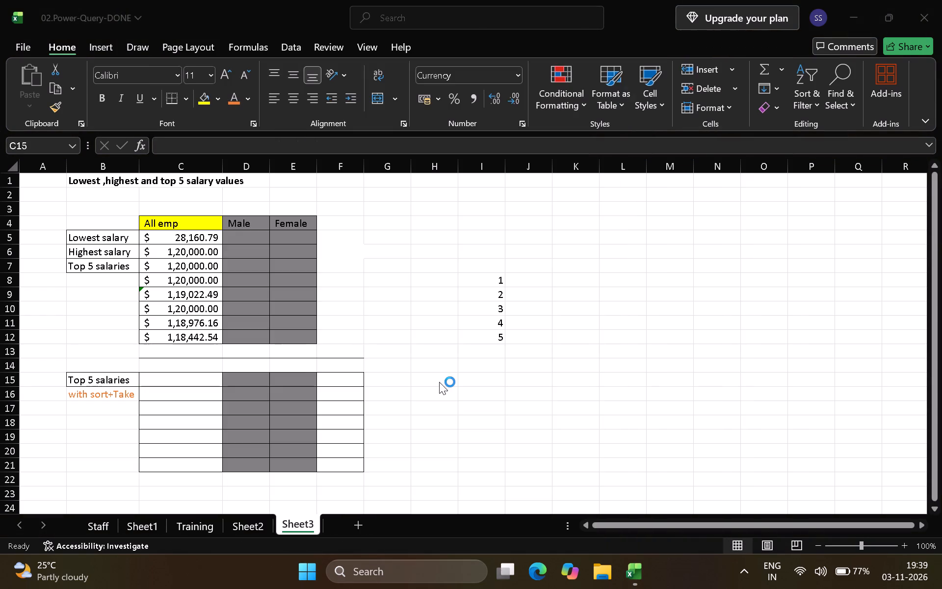
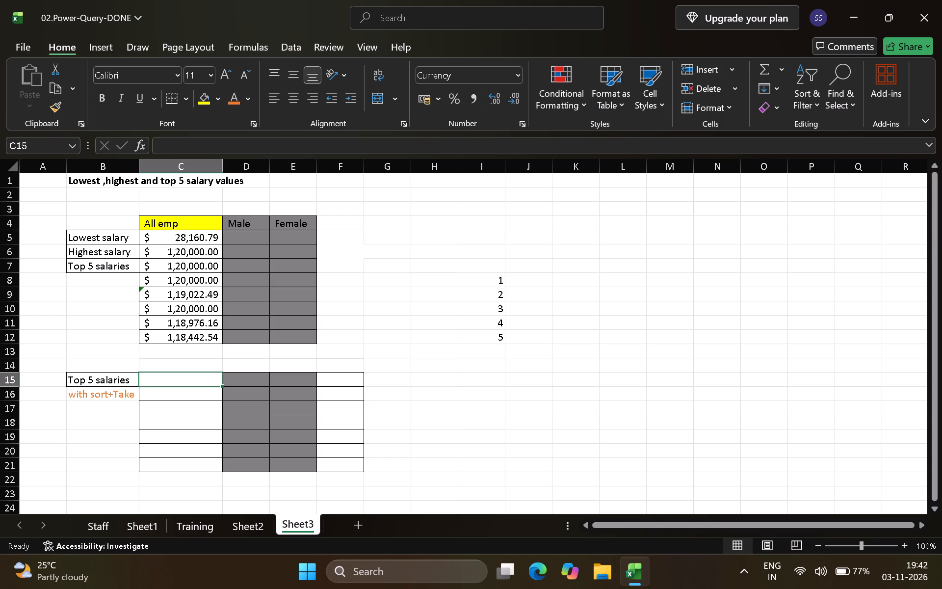
Hide column I, which holds the rank numbers 1 to 5 used by the LARGE formulas.
{"action": "left_click", "coordinate": [476, 157]}
{"action": "left_click", "coordinate": [485, 173]}
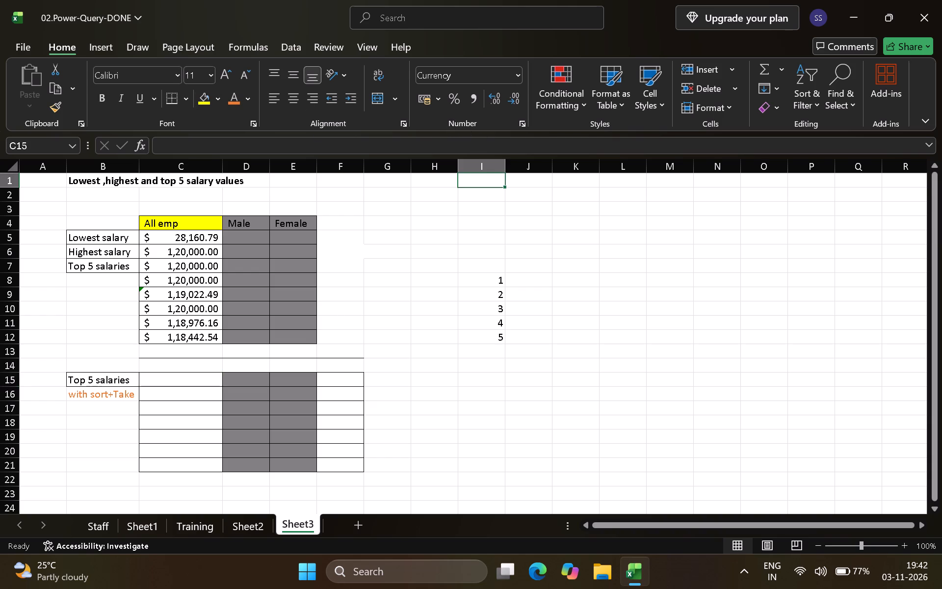
{"action": "left_click", "coordinate": [485, 166]}
{"action": "right_click", "coordinate": [485, 170]}
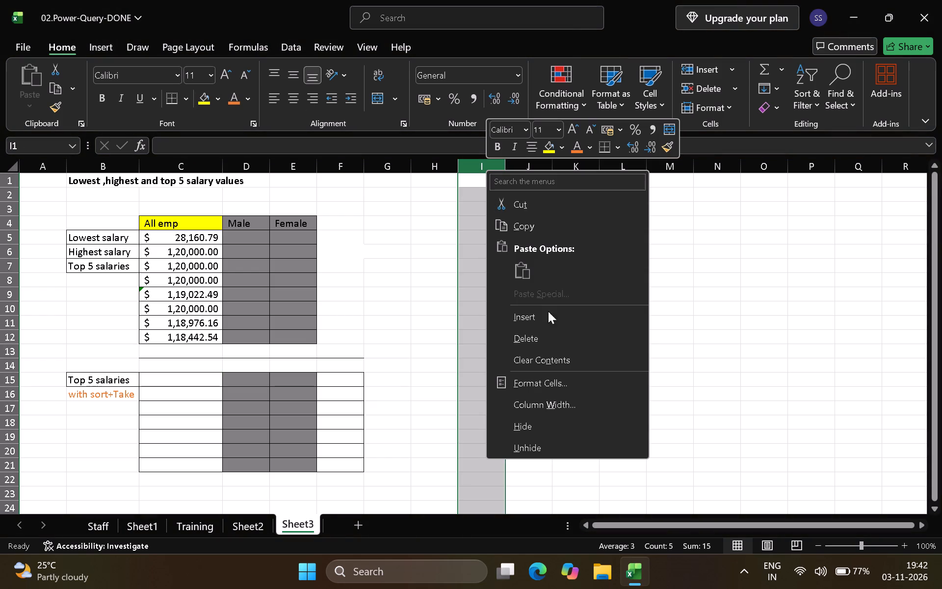
{"action": "left_click", "coordinate": [559, 431]}
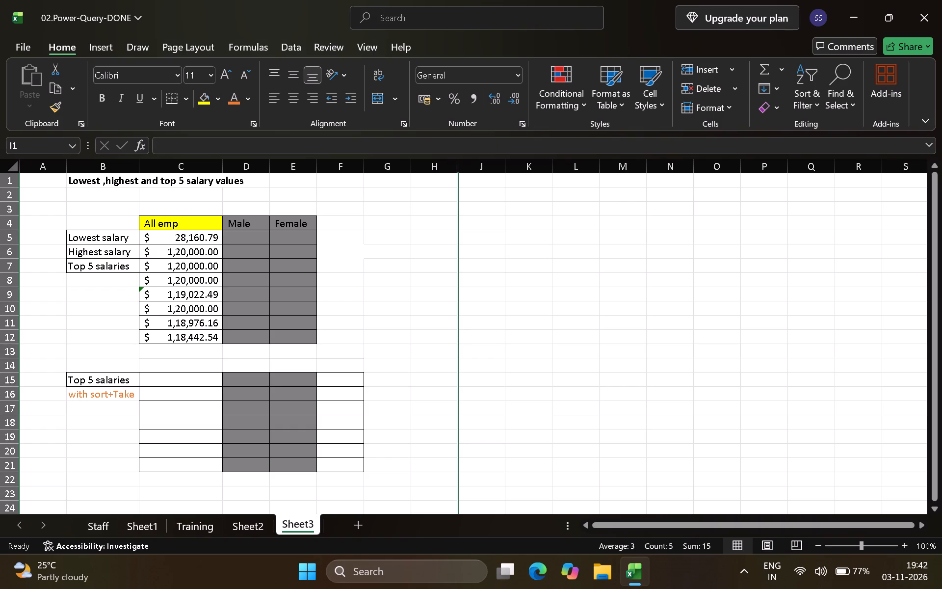
{"action": "left_click", "coordinate": [576, 381]}
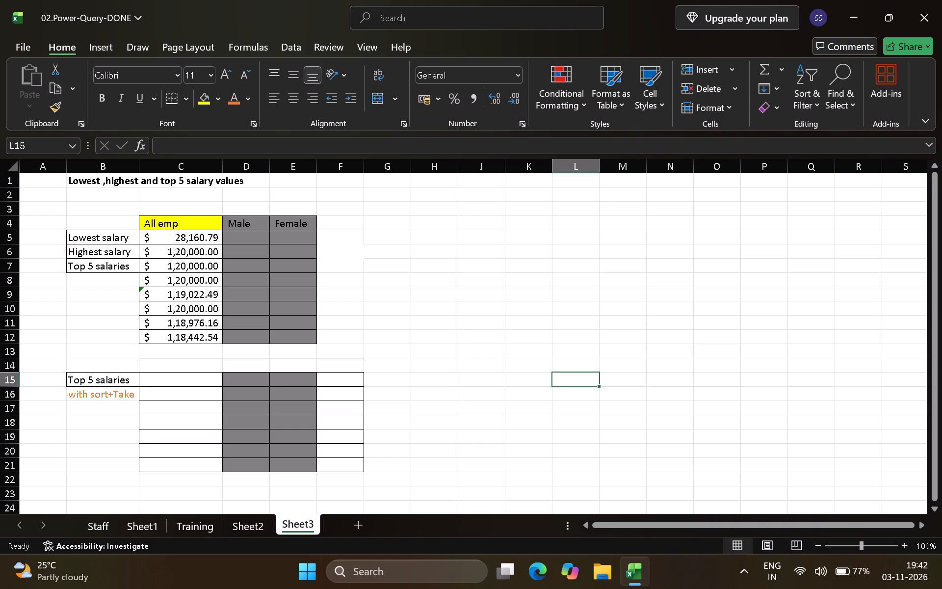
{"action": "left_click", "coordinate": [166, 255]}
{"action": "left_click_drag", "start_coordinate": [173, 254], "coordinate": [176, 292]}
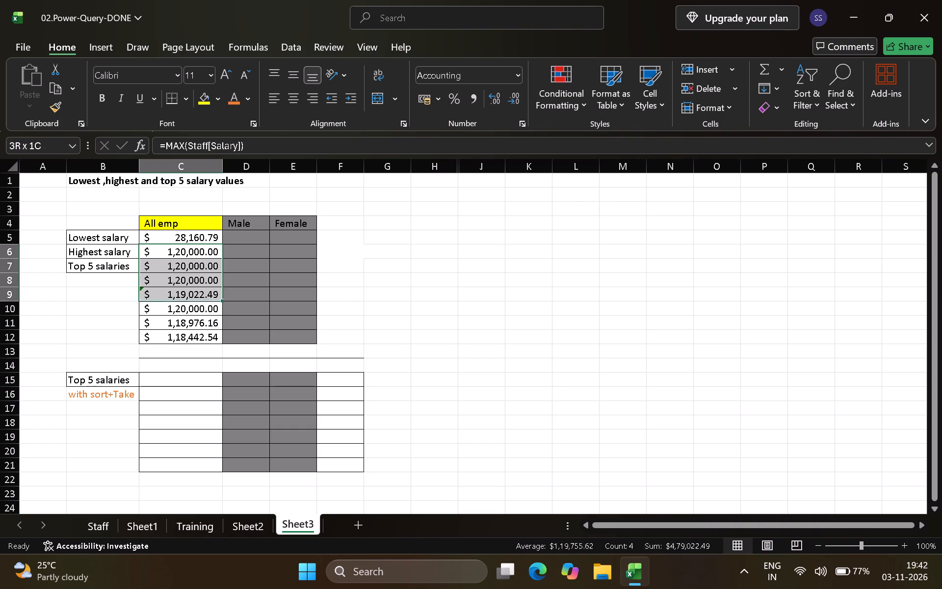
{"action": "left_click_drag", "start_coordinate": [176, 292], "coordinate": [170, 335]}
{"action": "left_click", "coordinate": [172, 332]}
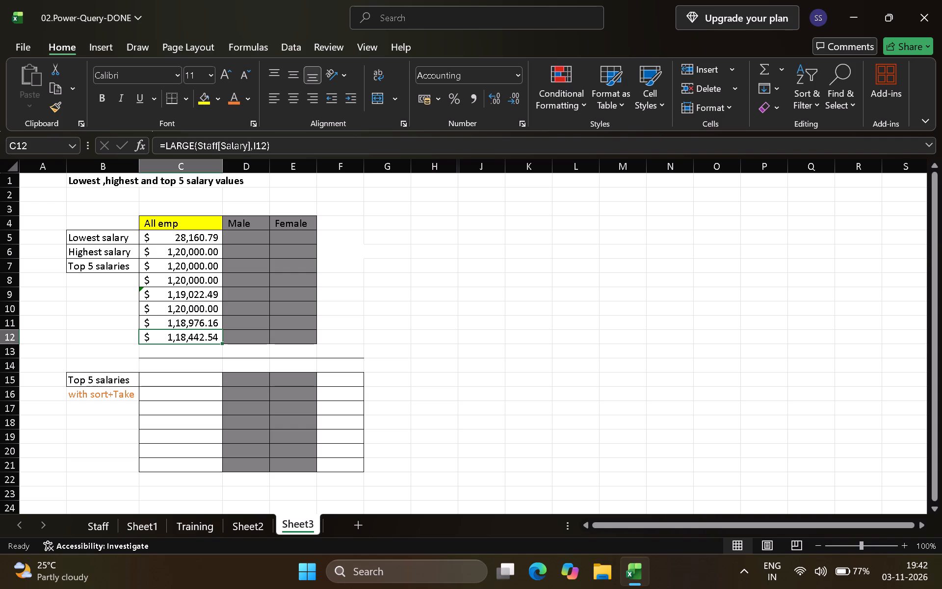
Enter the formula =SORT(Staff[Salary]) in cell C15, beside the second "Top 5 salaries" label.
{"action": "scroll", "coordinate": [227, 231], "scroll_direction": "down", "scroll_amount": 1}
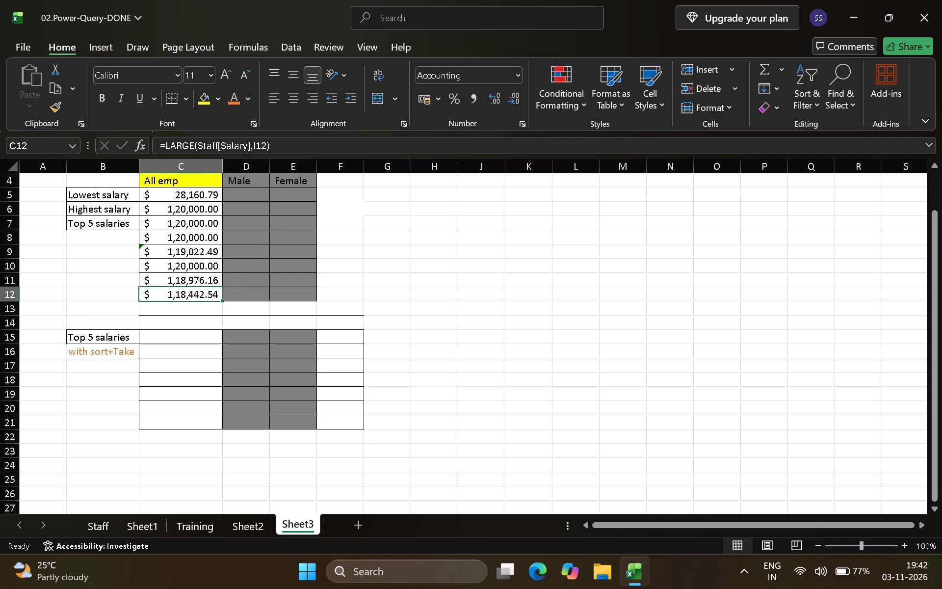
{"action": "scroll", "coordinate": [368, 282], "scroll_direction": "down", "scroll_amount": 1}
{"action": "left_click", "coordinate": [155, 293]}
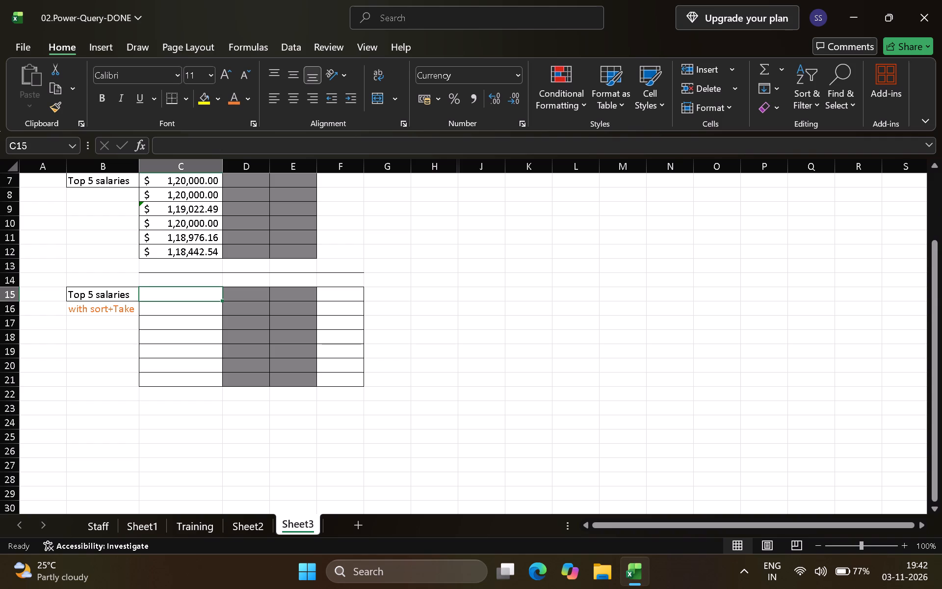
{"action": "type", "text": "=SORT"}
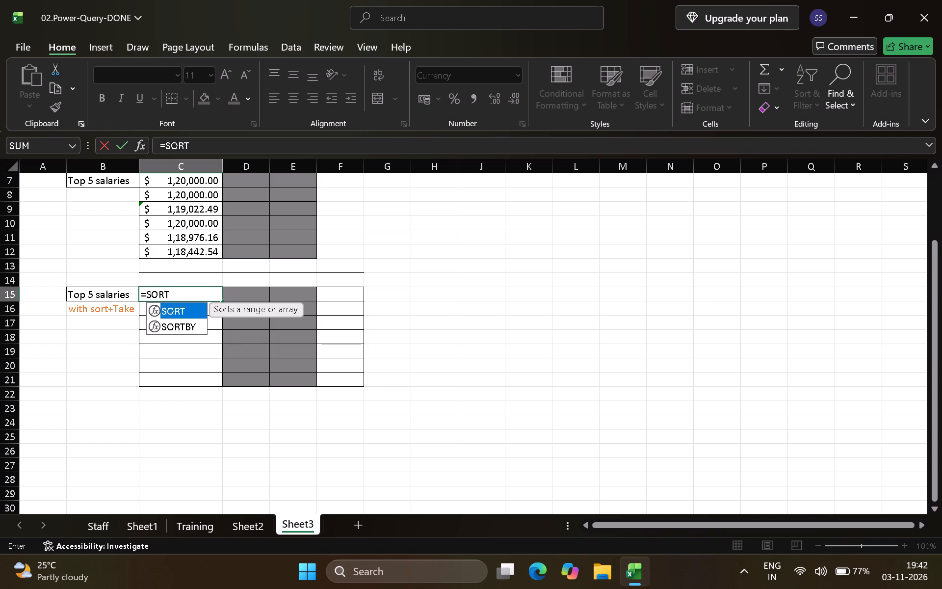
{"action": "type", "text": "(STAFF"}
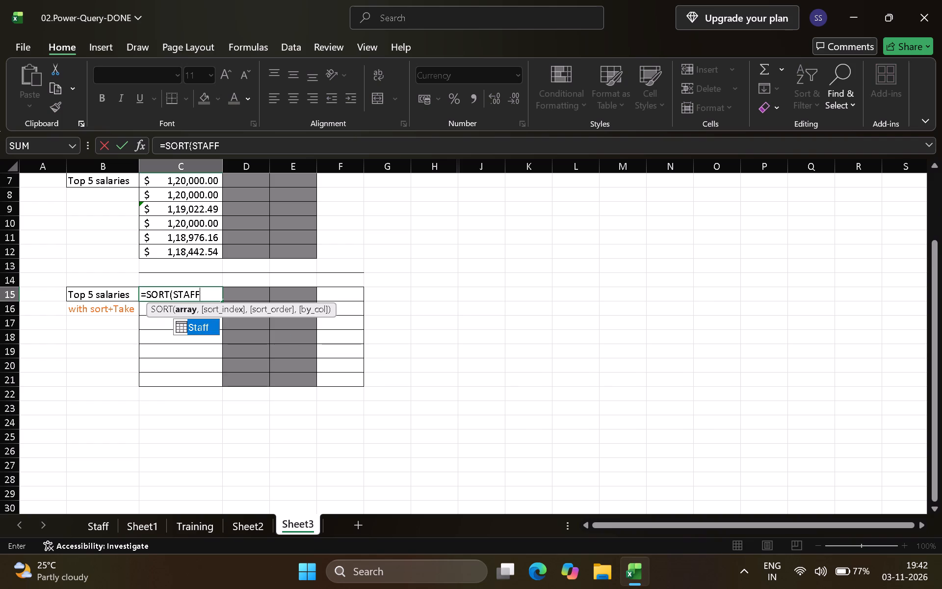
{"action": "type", "text": "[SLALRY"}
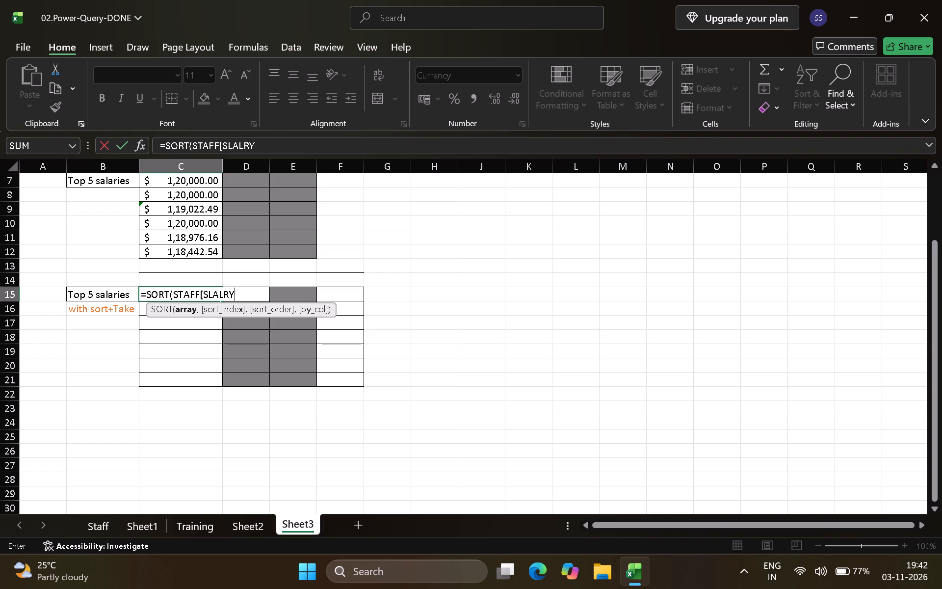
{"action": "key", "text": "BackSpace"}
{"action": "key", "text": "BackSpace"}
{"action": "key", "text": "BackSpace"}
{"action": "key", "text": "BackSpace"}
{"action": "key", "text": "BackSpace"}
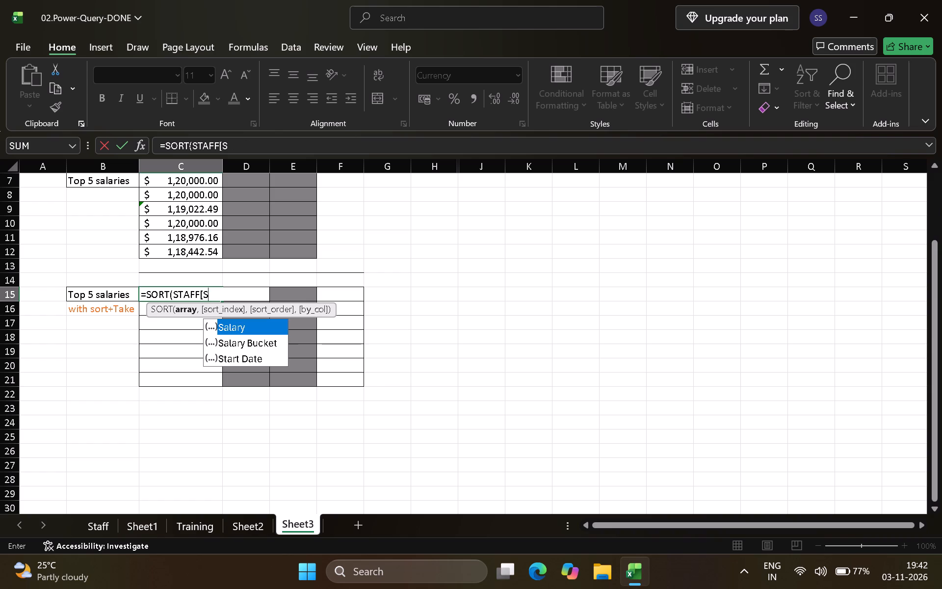
{"action": "type", "text": "ALARY"}
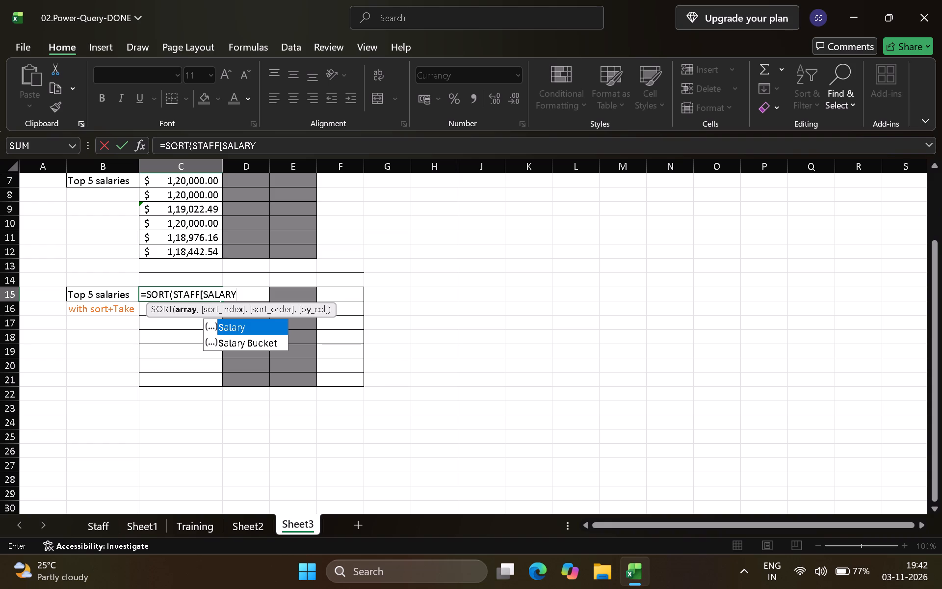
{"action": "key", "text": "bracketright"}
{"action": "key", "text": "shift+parenright"}
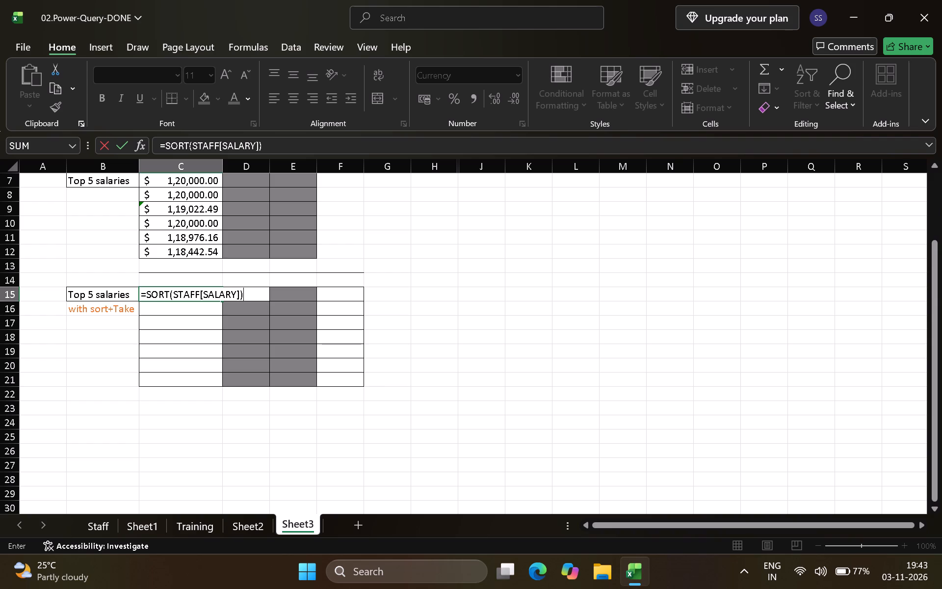
{"action": "key", "text": "Return"}
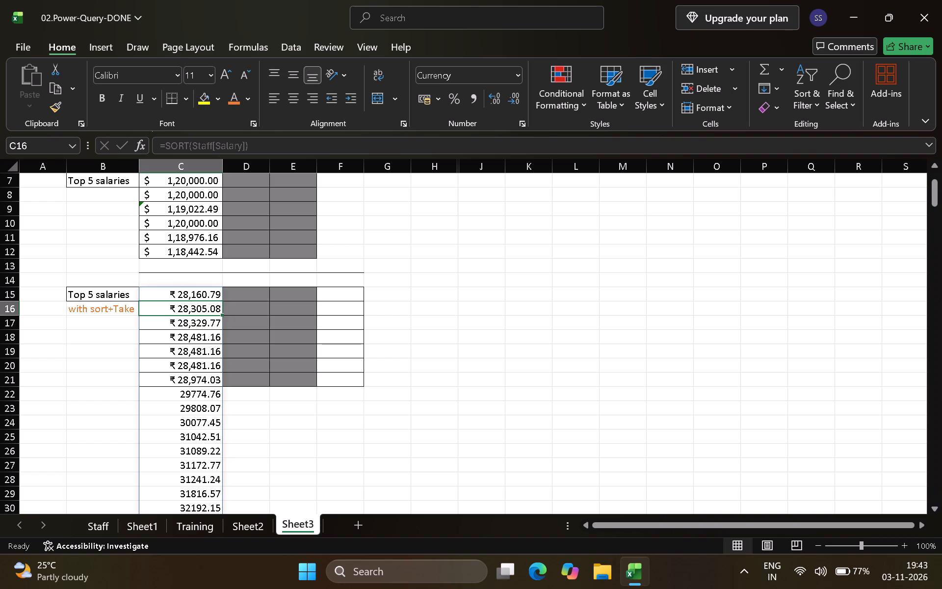
Look through the sorted salary list spilled down column C from C15 to check its order.
{"action": "scroll", "coordinate": [136, 377], "scroll_direction": "down", "scroll_amount": 20}
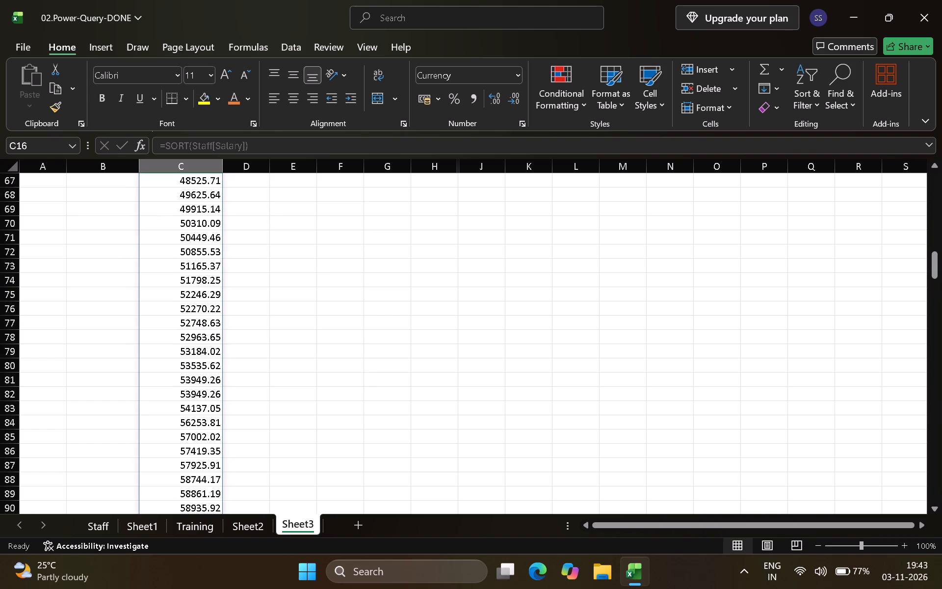
{"action": "scroll", "coordinate": [179, 386], "scroll_direction": "up", "scroll_amount": 2}
{"action": "scroll", "coordinate": [179, 385], "scroll_direction": "down", "scroll_amount": 16}
{"action": "scroll", "coordinate": [181, 385], "scroll_direction": "up", "scroll_amount": 4}
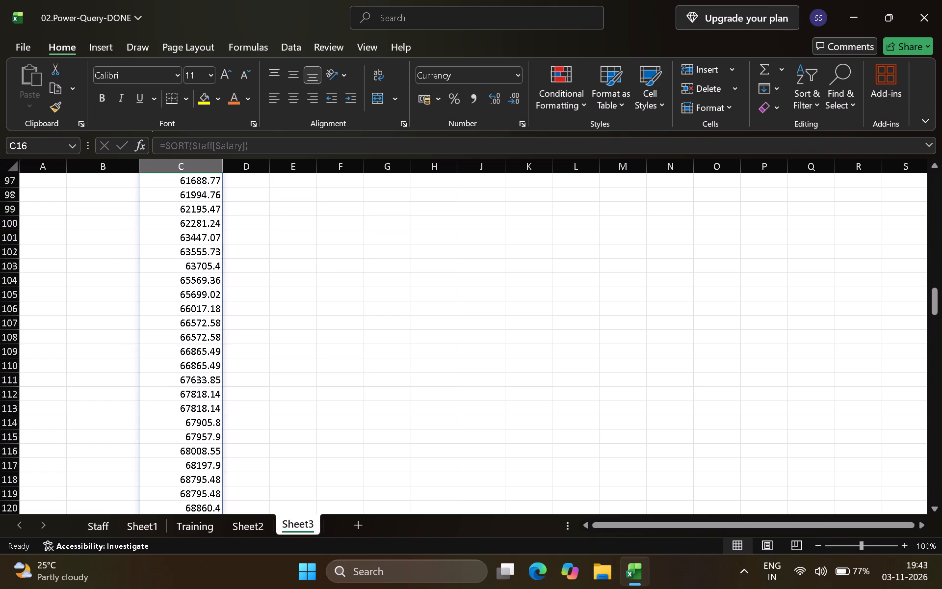
{"action": "scroll", "coordinate": [181, 380], "scroll_direction": "up", "scroll_amount": 20}
{"action": "scroll", "coordinate": [181, 380], "scroll_direction": "up", "scroll_amount": 5}
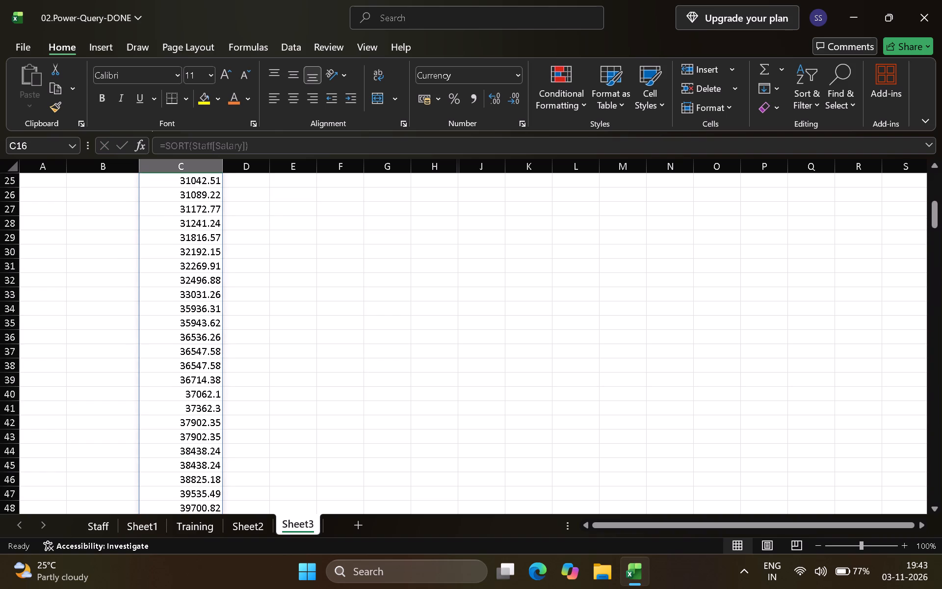
{"action": "scroll", "coordinate": [181, 376], "scroll_direction": "up", "scroll_amount": 8}
{"action": "scroll", "coordinate": [181, 376], "scroll_direction": "down", "scroll_amount": 1}
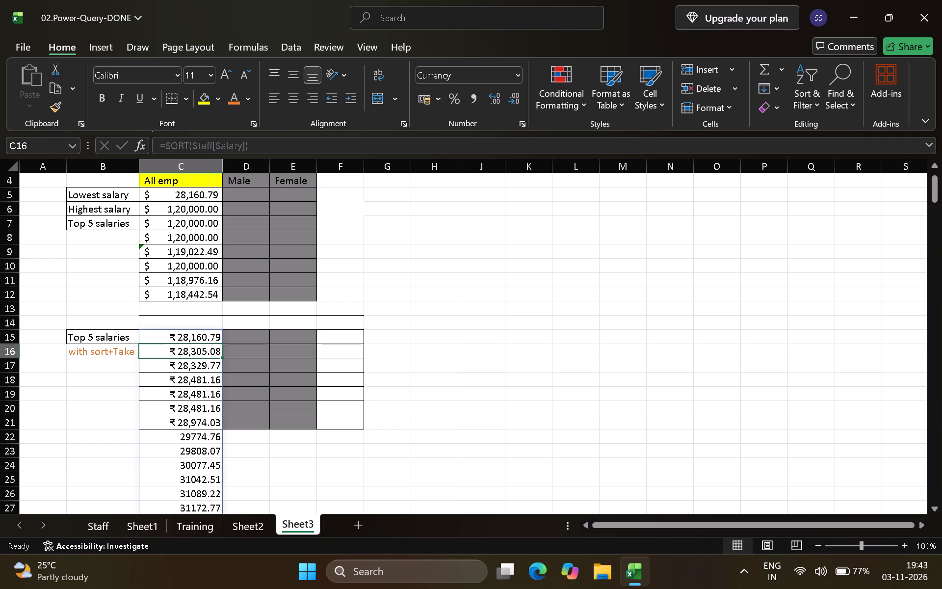
Set the sort order of the SORT formula in C15 to descending, making it =SORT(Staff[Salary],,-1).
{"action": "double_click", "coordinate": [197, 338]}
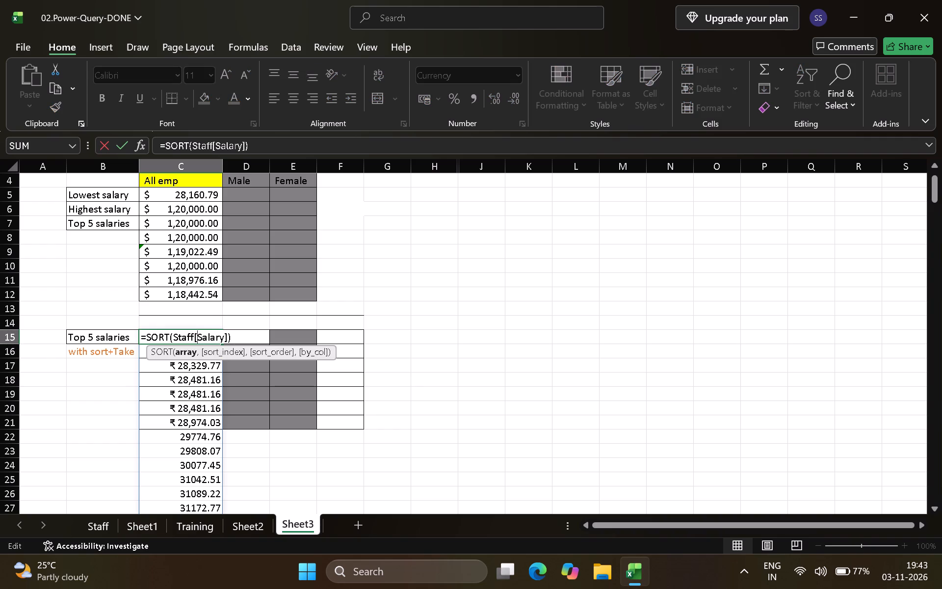
{"action": "left_click", "coordinate": [227, 337]}
{"action": "type", "text": ",,"}
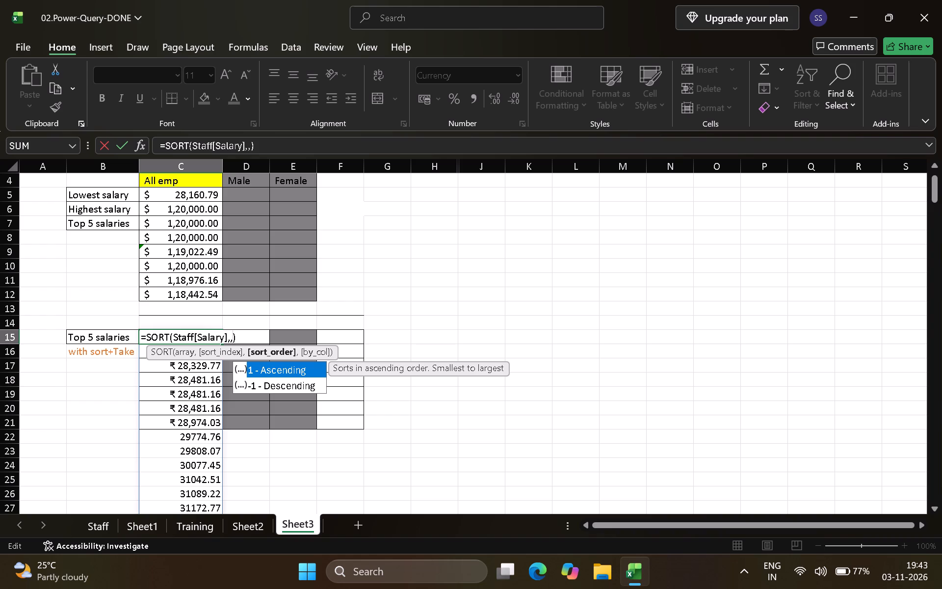
{"action": "type", "text": "-1"}
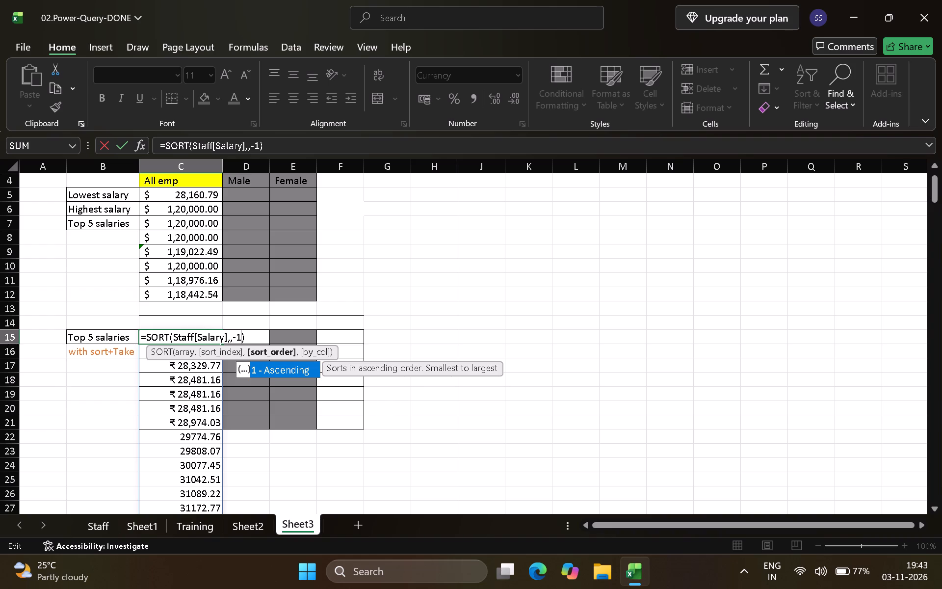
{"action": "left_click", "coordinate": [290, 365]}
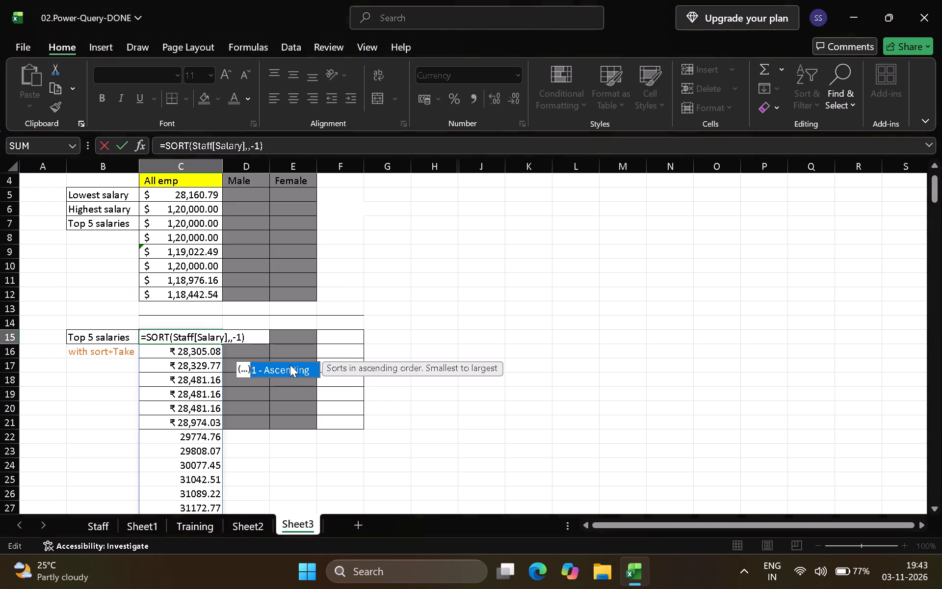
{"action": "double_click", "coordinate": [290, 365]}
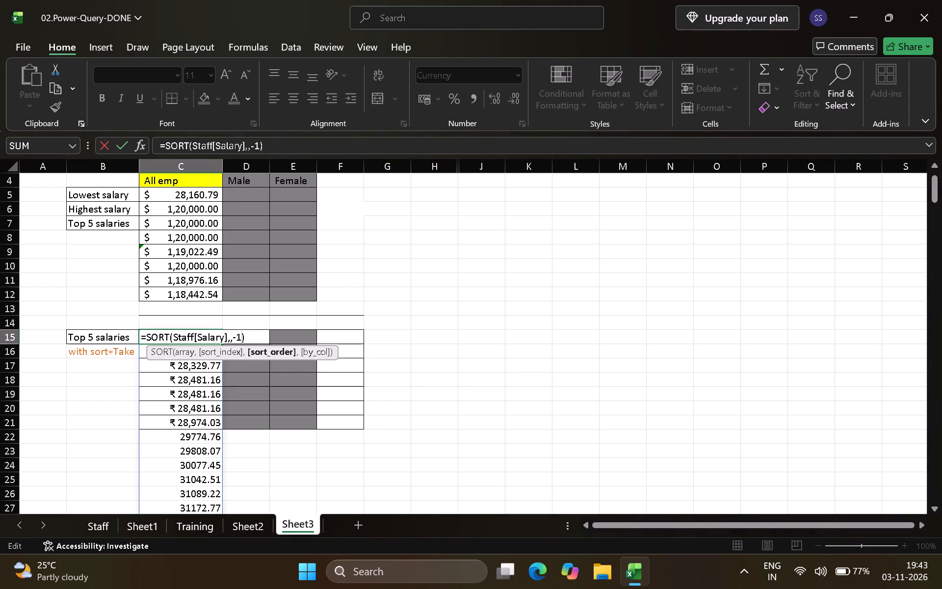
{"action": "key", "text": "Return"}
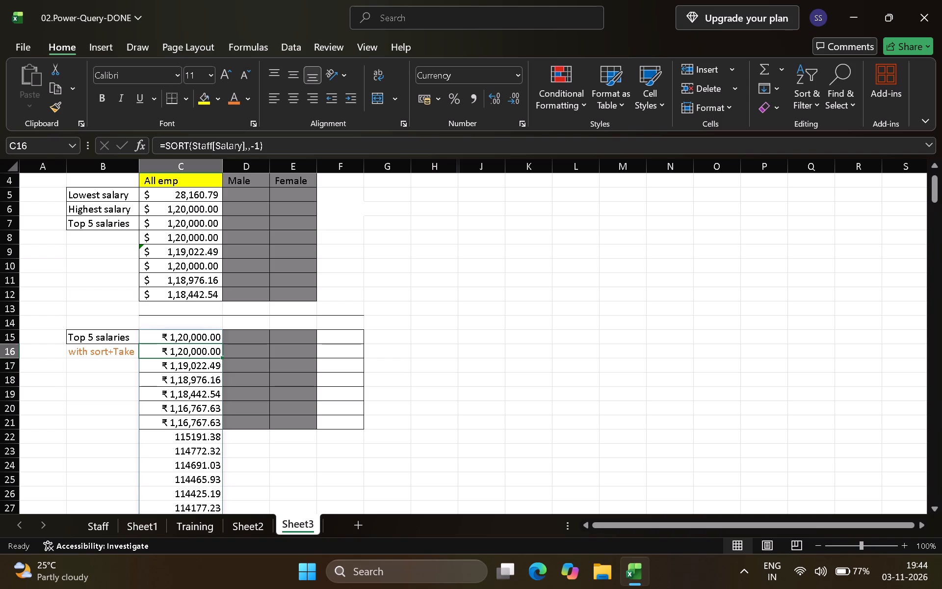
Wrap the SORT formula in C15 in TAKE to return 5 rows, making it =TAKE(SORT(Staff[Salary],,-1),5).
{"action": "double_click", "coordinate": [185, 334]}
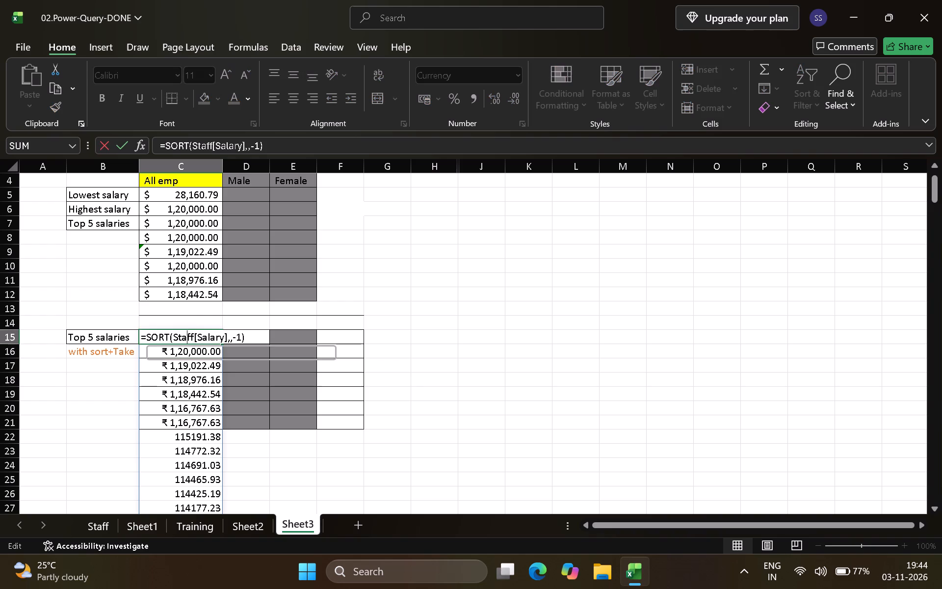
{"action": "left_click", "coordinate": [144, 336]}
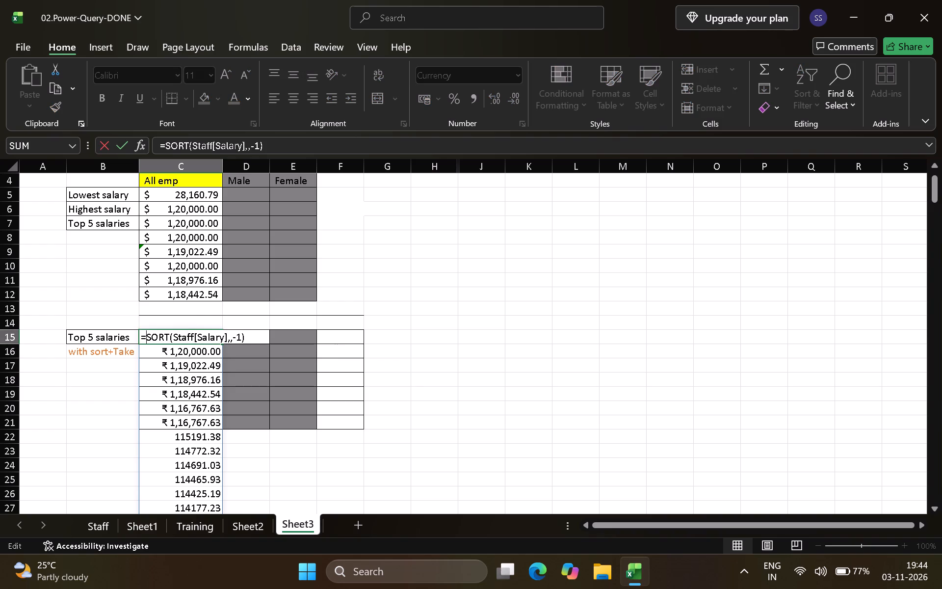
{"action": "type", "text": "TAKE"}
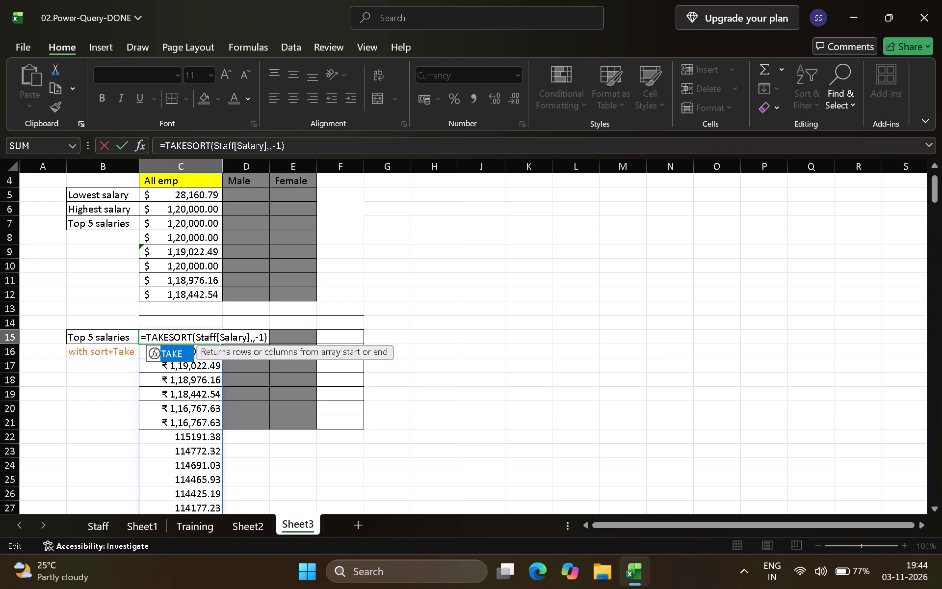
{"action": "key", "text": "shift+parenleft"}
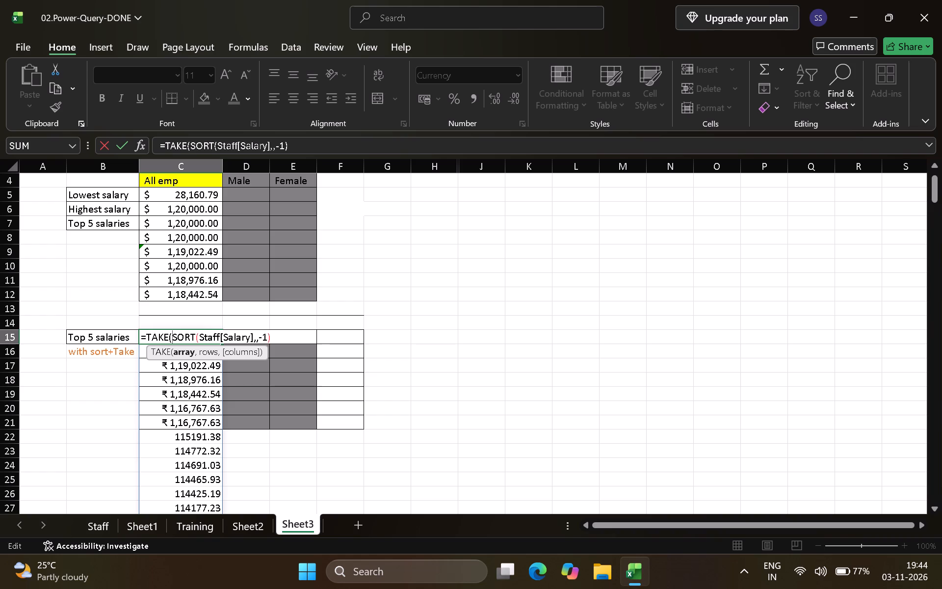
{"action": "key", "text": "5"}
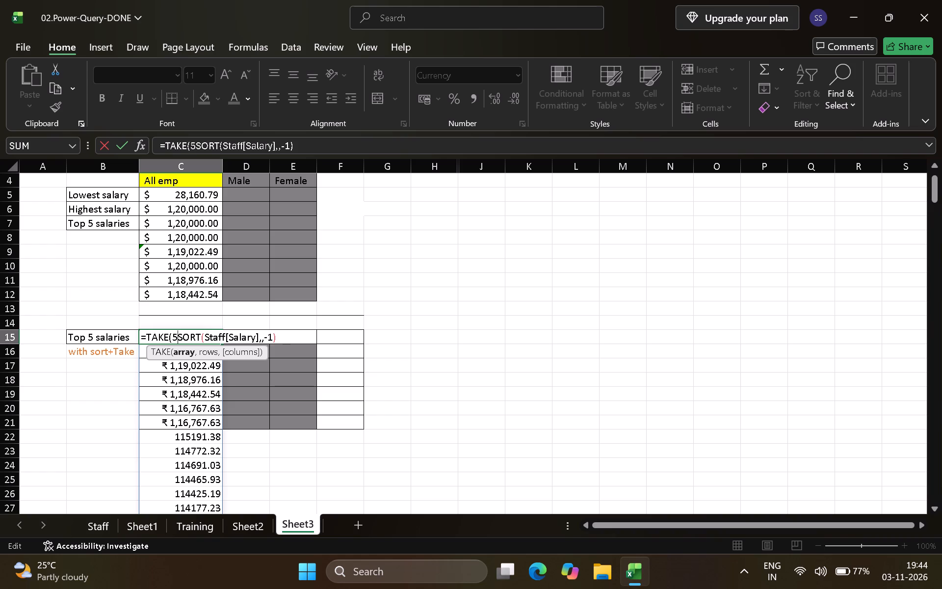
{"action": "key", "text": "shift+parenright"}
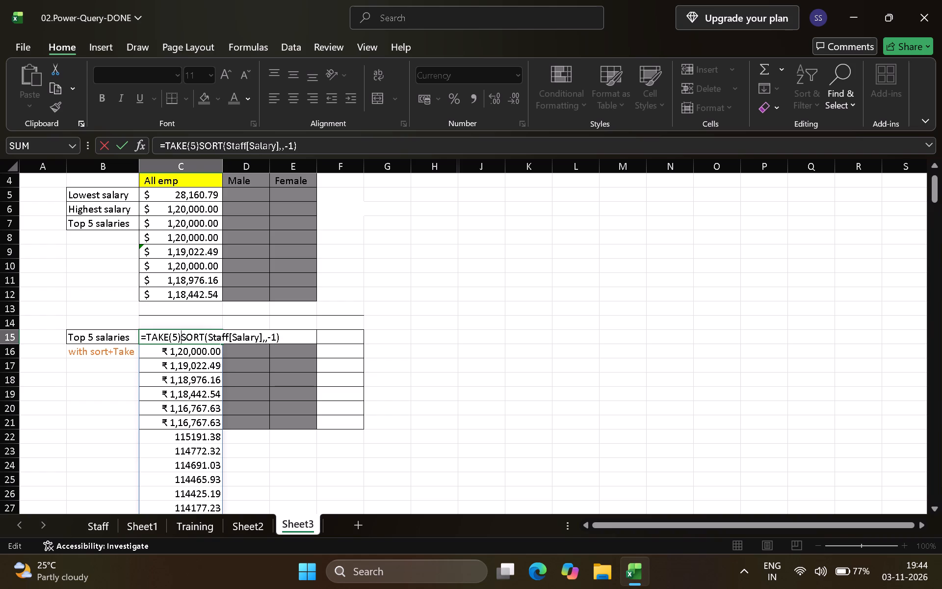
{"action": "key", "text": "BackSpace"}
{"action": "key", "text": "BackSpace"}
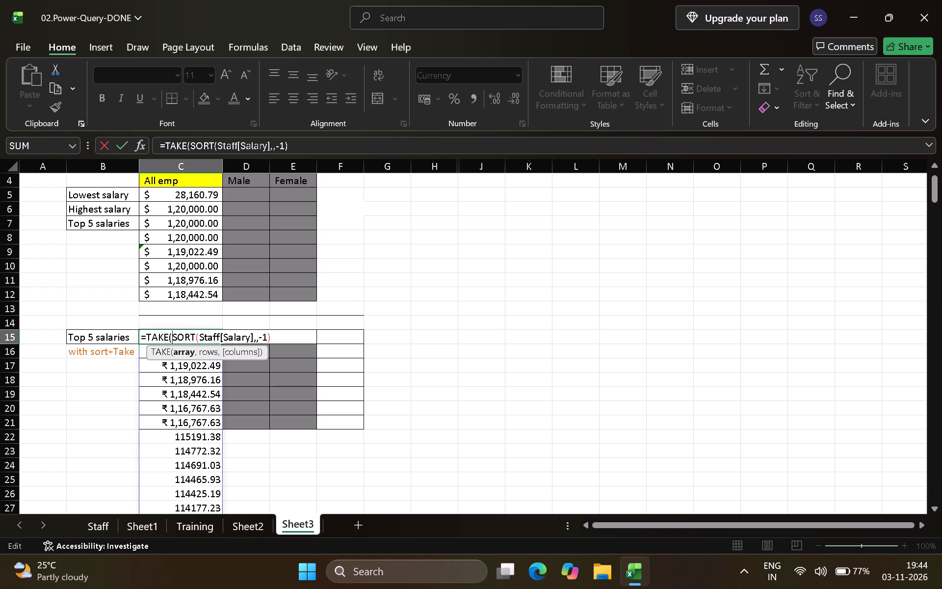
{"action": "left_click", "coordinate": [284, 336]}
{"action": "key", "text": "5"}
{"action": "key", "text": "shift+parenright"}
{"action": "key", "text": "Return"}
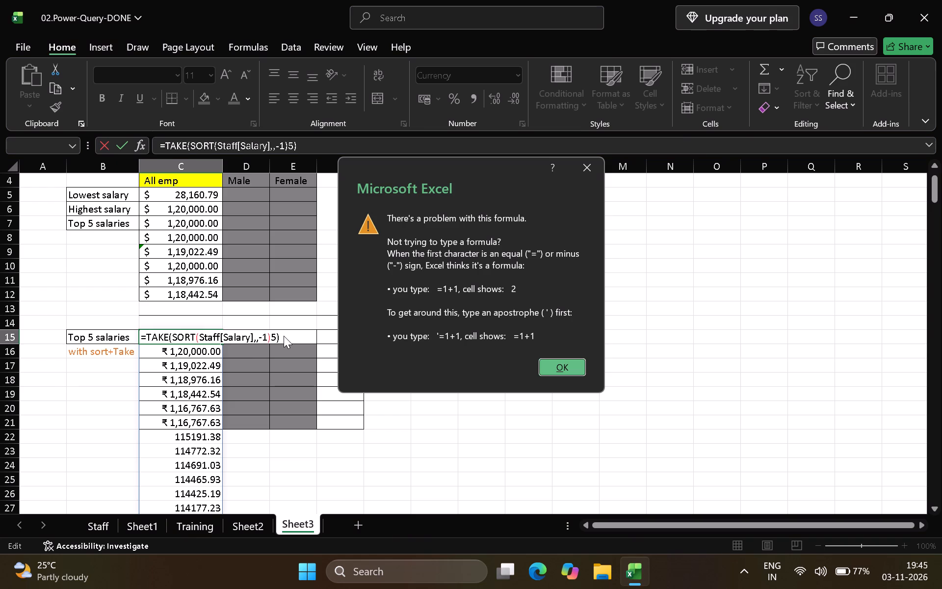
{"action": "key", "text": "BackSpace"}
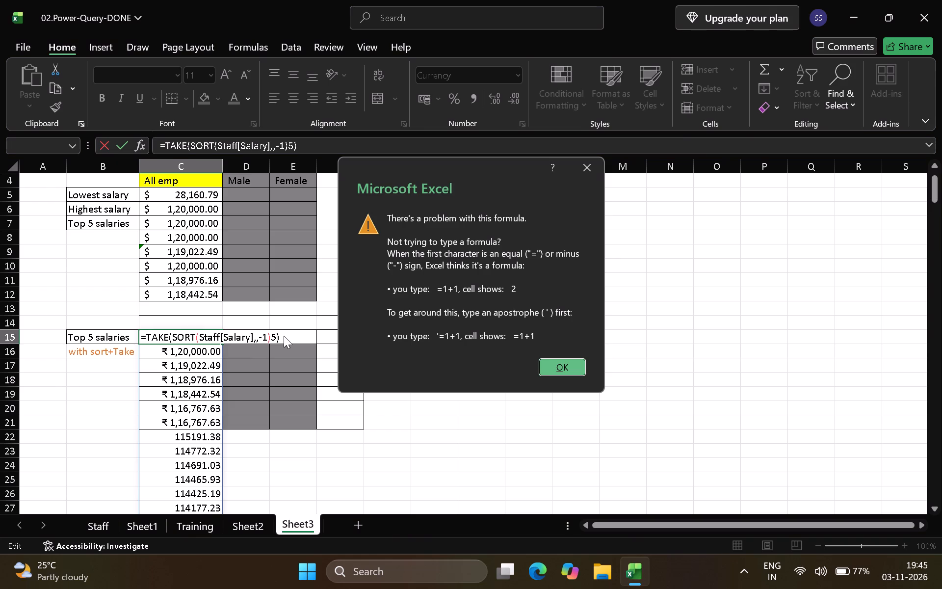
{"action": "left_click", "coordinate": [294, 338]}
{"action": "left_click", "coordinate": [589, 171]}
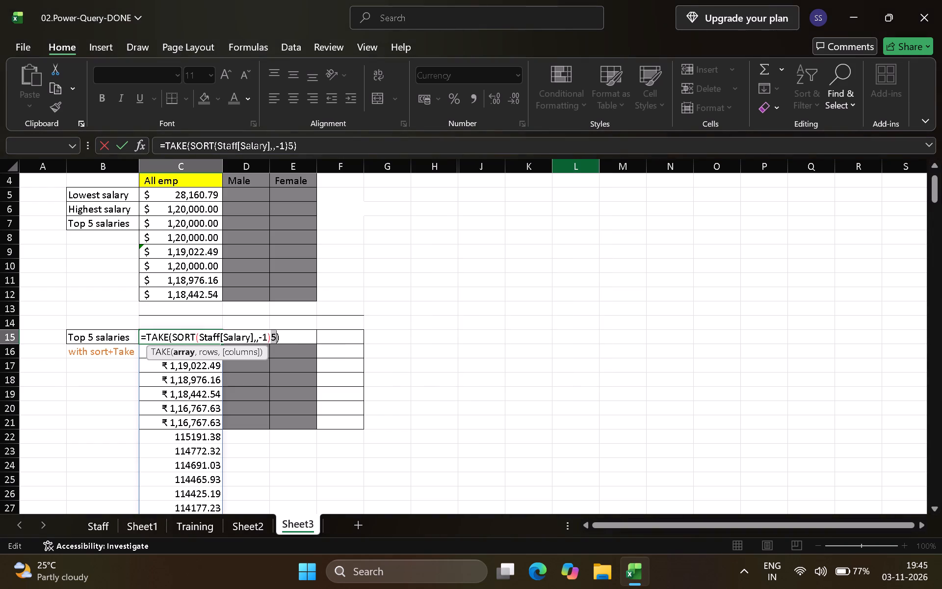
{"action": "key", "text": "BackSpace"}
{"action": "key", "text": "comma"}
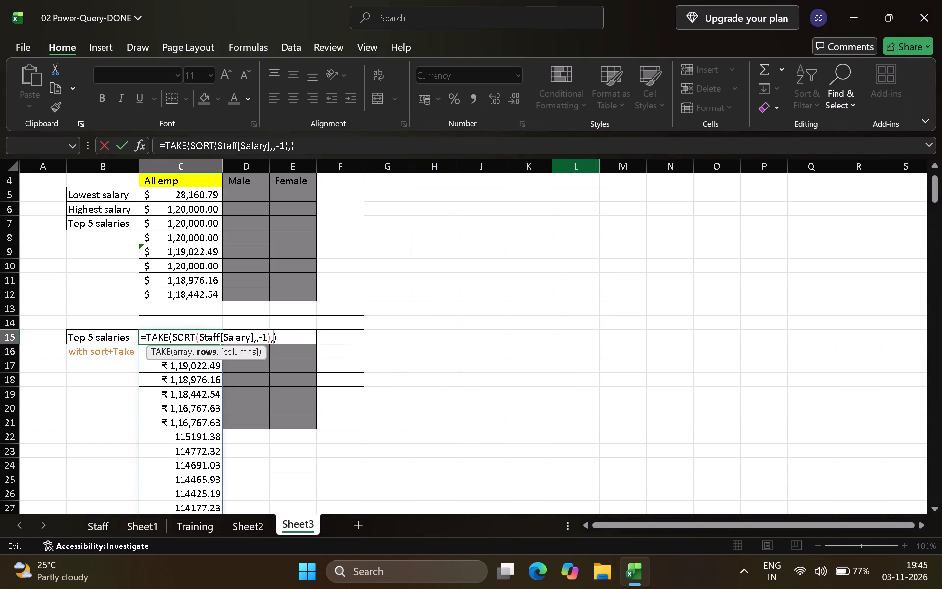
{"action": "key", "text": "5"}
{"action": "key", "text": "Return"}
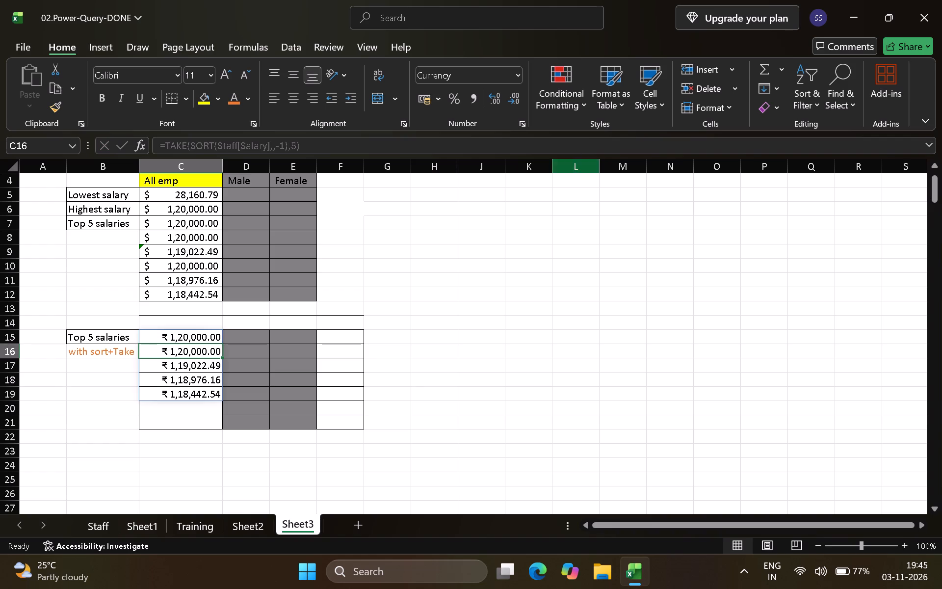
{"action": "left_click", "coordinate": [593, 409]}
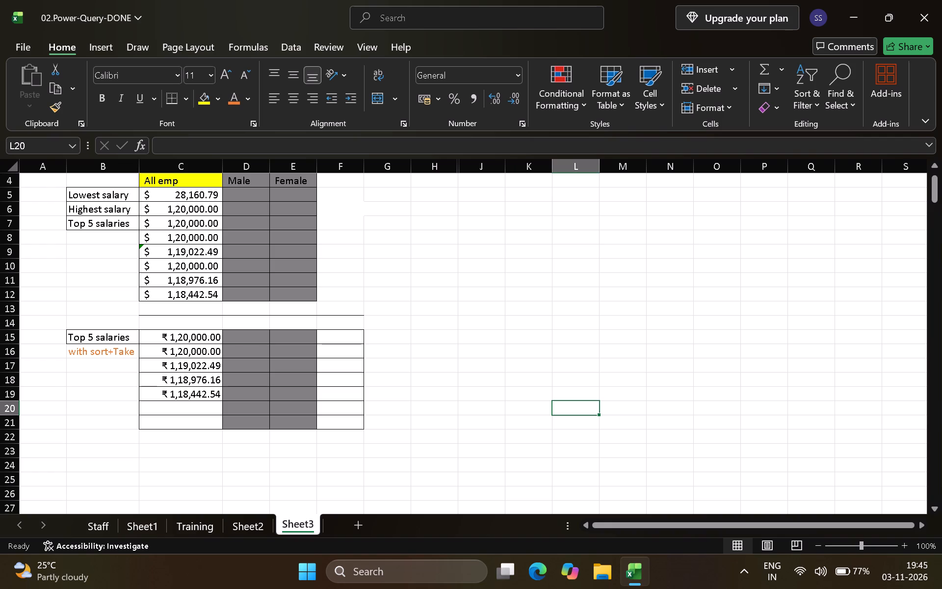
Change the number of rows returned by the TAKE formula in C15 to 10, making it =TAKE(SORT(Staff[Salary],,-1),10).
{"action": "double_click", "coordinate": [181, 333]}
{"action": "double_click", "coordinate": [181, 335]}
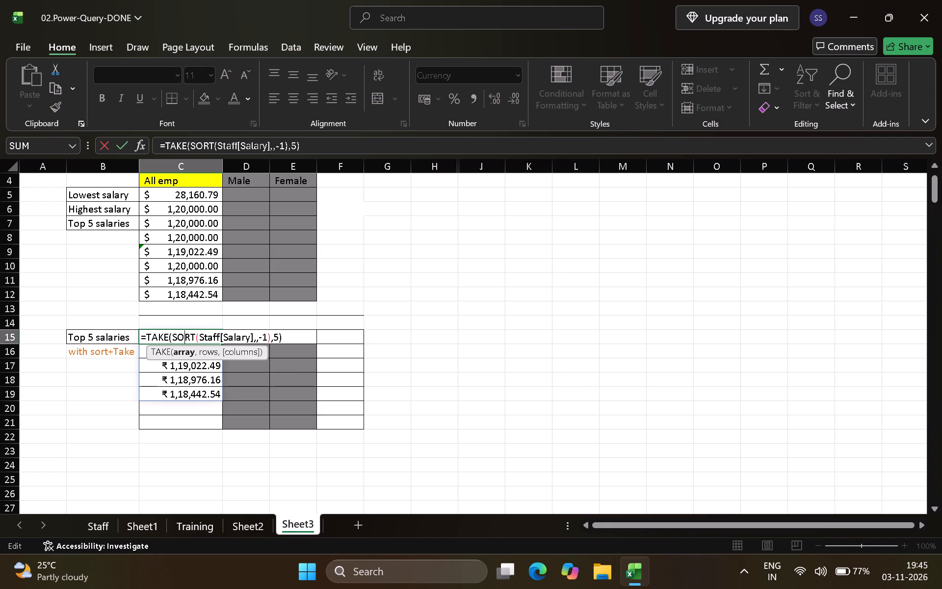
{"action": "left_click", "coordinate": [276, 336]}
{"action": "key", "text": "BackSpace"}
{"action": "type", "text": "10"}
{"action": "key", "text": "Return"}
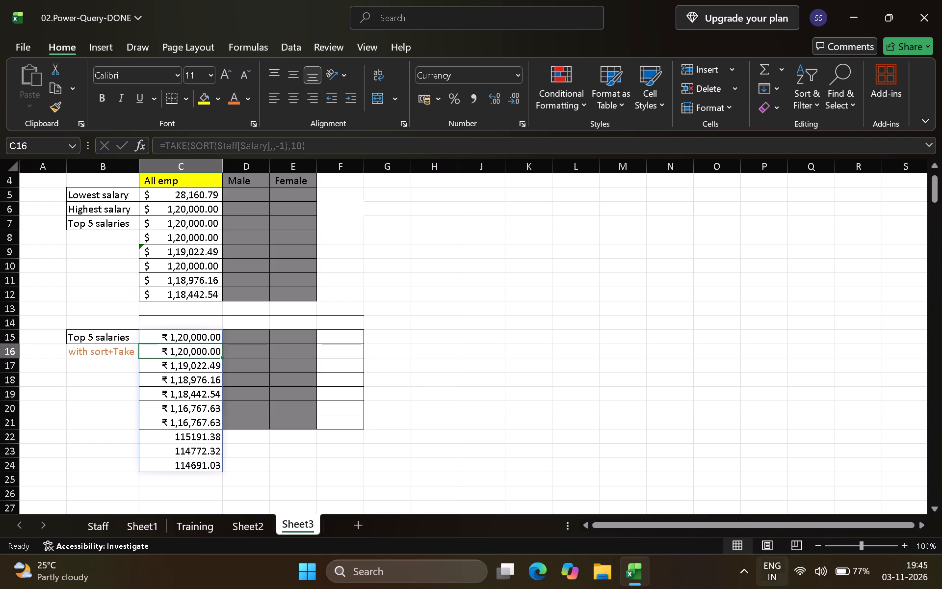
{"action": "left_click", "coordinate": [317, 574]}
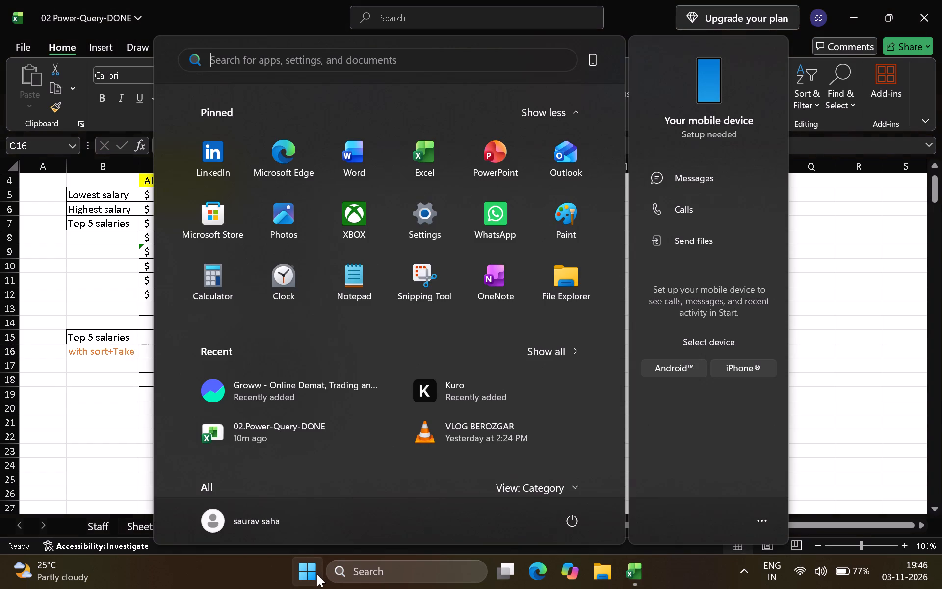
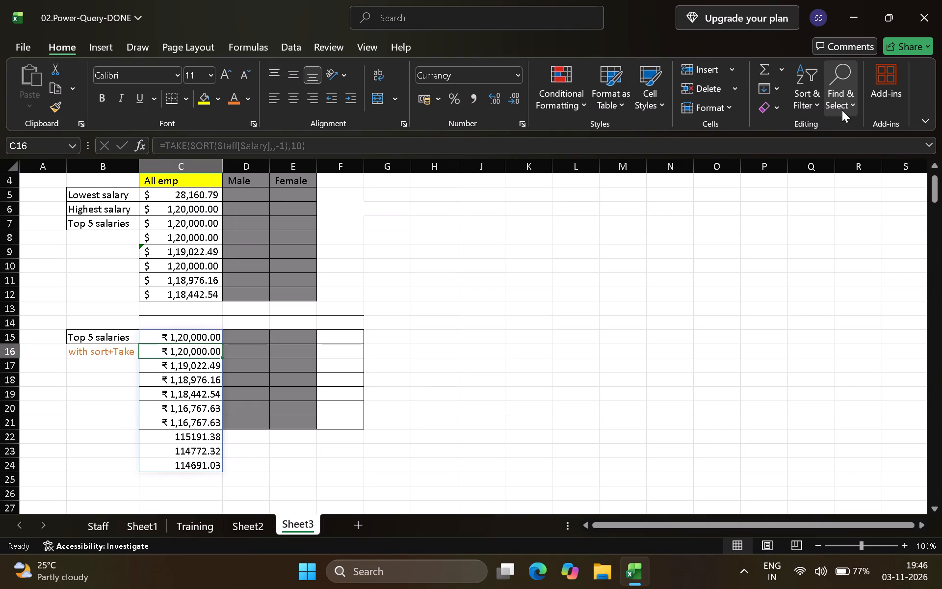
Review the salaries spilled in C15:C24 and inspect the TAKE formula in C15.
{"action": "left_click", "coordinate": [562, 261]}
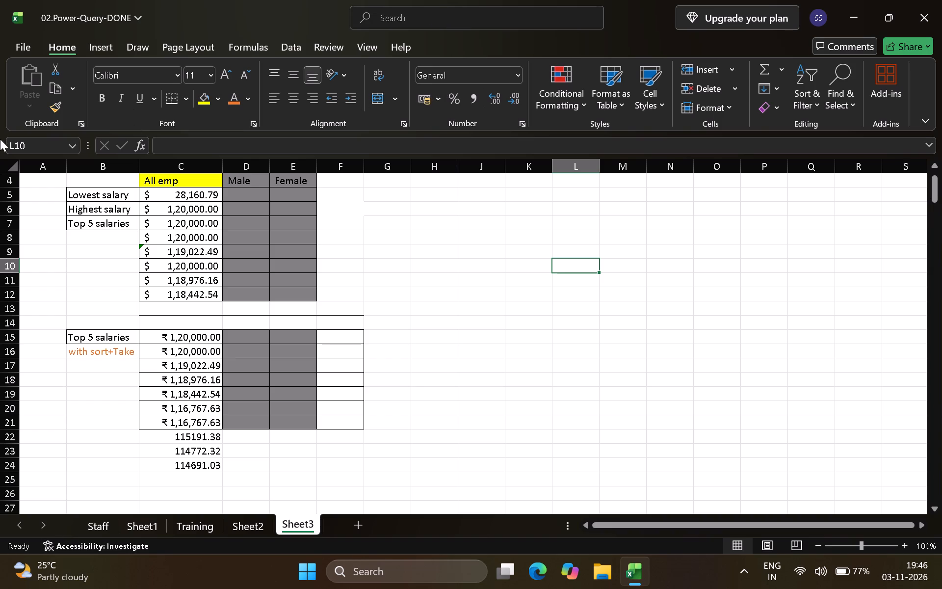
{"action": "left_click_drag", "start_coordinate": [192, 388], "coordinate": [194, 369]}
{"action": "left_click_drag", "start_coordinate": [191, 336], "coordinate": [181, 463]}
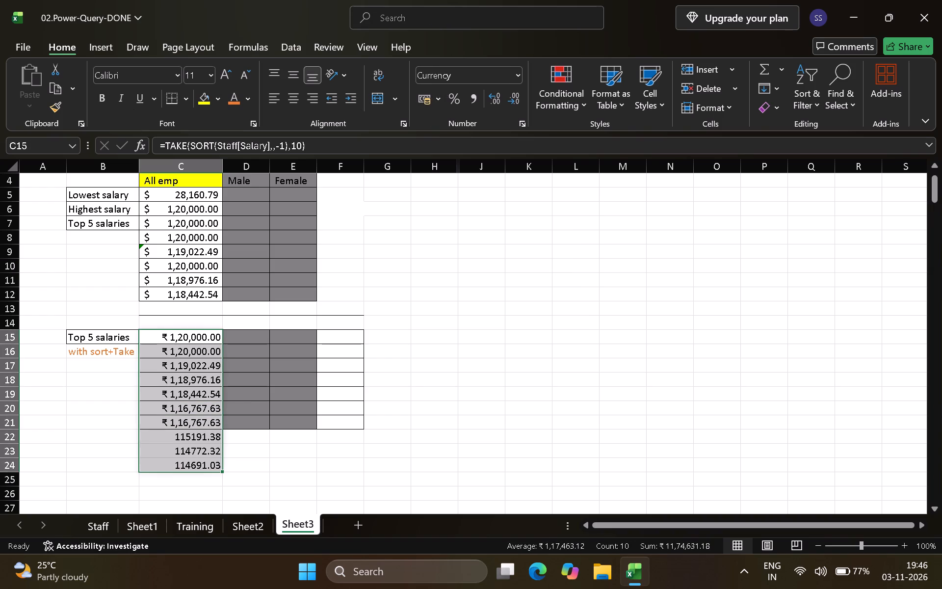
{"action": "left_click", "coordinate": [299, 466]}
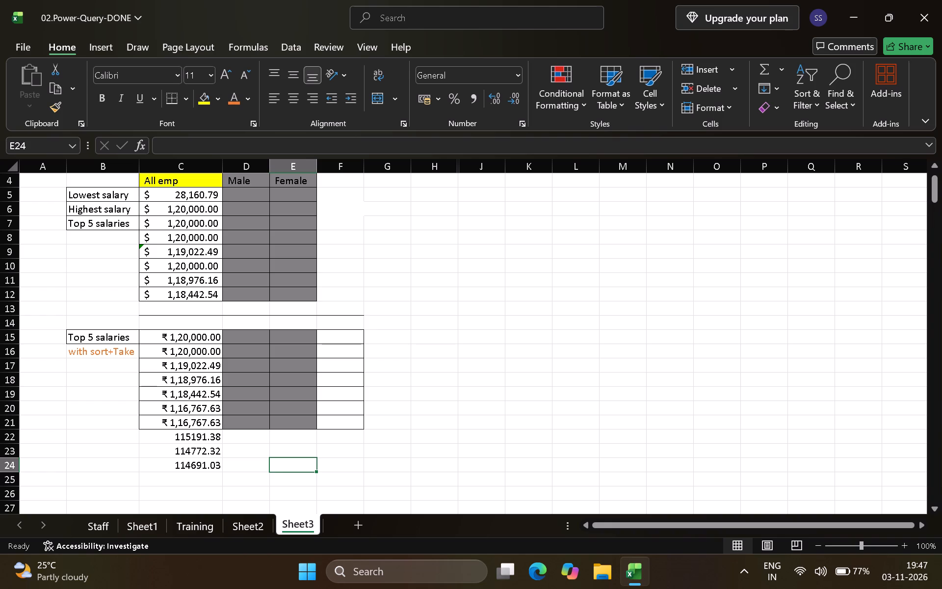
{"action": "double_click", "coordinate": [209, 338]}
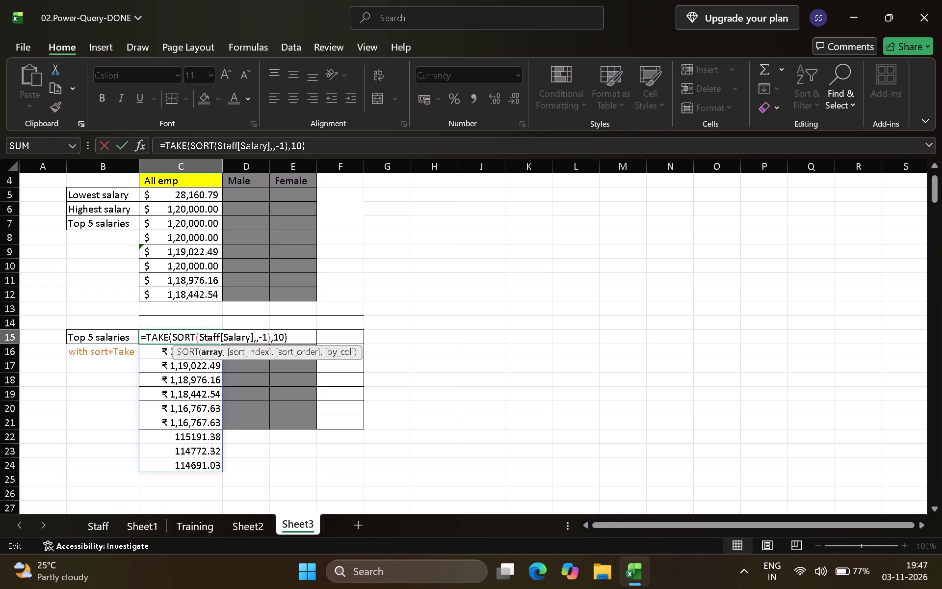
{"action": "left_click", "coordinate": [529, 344]}
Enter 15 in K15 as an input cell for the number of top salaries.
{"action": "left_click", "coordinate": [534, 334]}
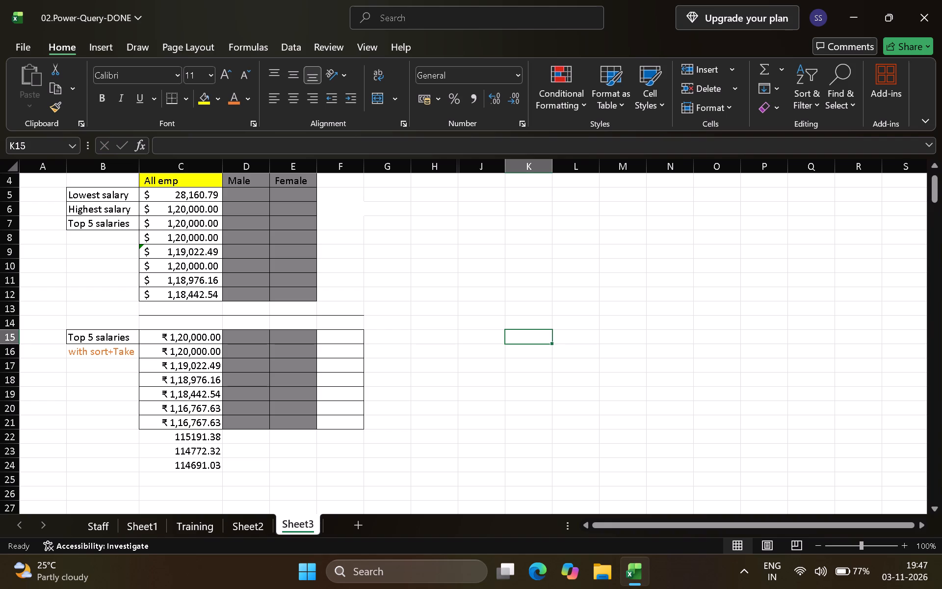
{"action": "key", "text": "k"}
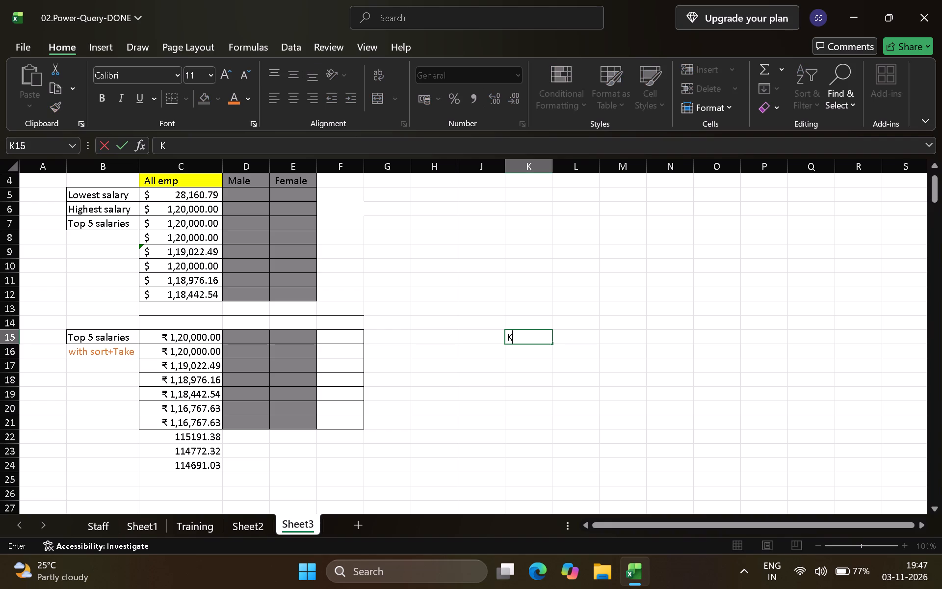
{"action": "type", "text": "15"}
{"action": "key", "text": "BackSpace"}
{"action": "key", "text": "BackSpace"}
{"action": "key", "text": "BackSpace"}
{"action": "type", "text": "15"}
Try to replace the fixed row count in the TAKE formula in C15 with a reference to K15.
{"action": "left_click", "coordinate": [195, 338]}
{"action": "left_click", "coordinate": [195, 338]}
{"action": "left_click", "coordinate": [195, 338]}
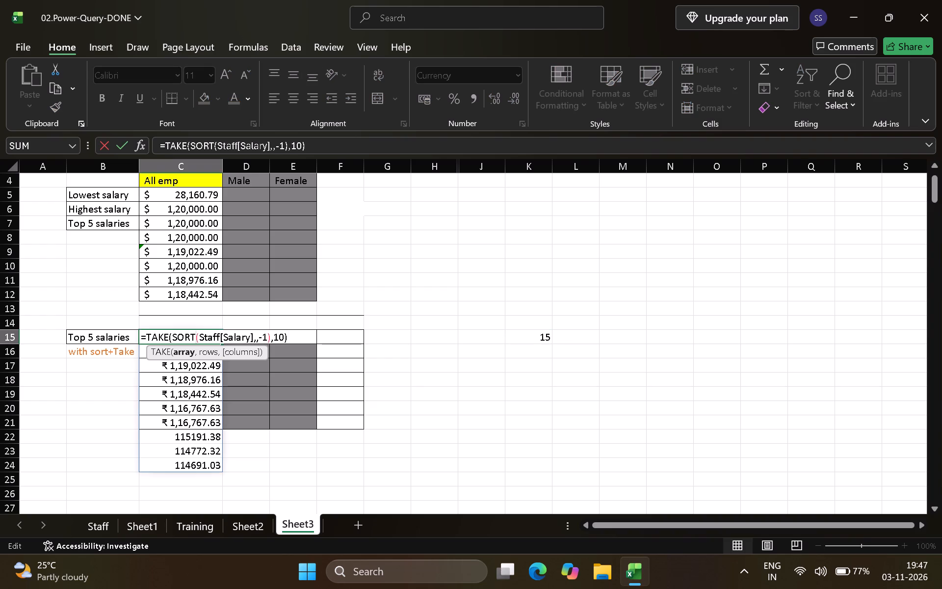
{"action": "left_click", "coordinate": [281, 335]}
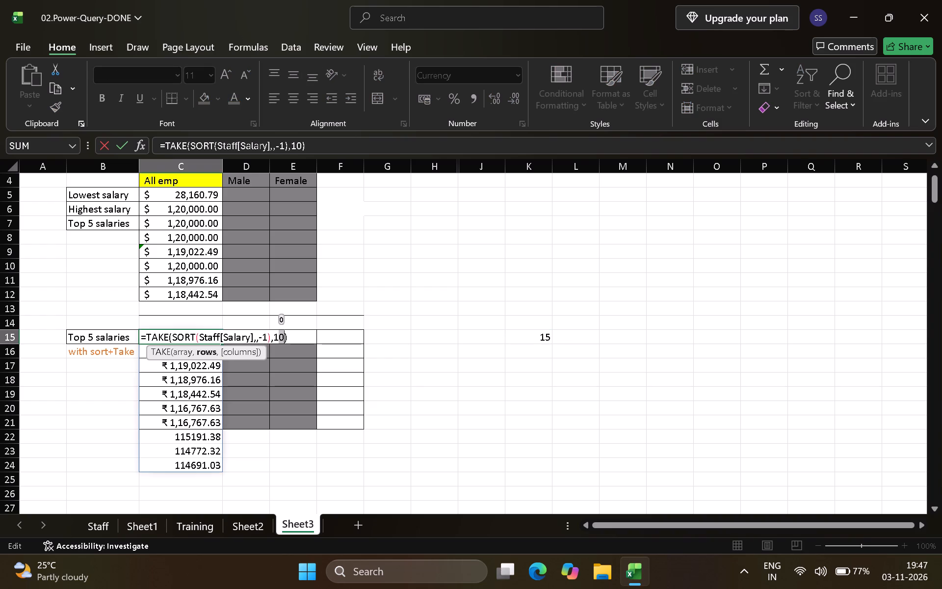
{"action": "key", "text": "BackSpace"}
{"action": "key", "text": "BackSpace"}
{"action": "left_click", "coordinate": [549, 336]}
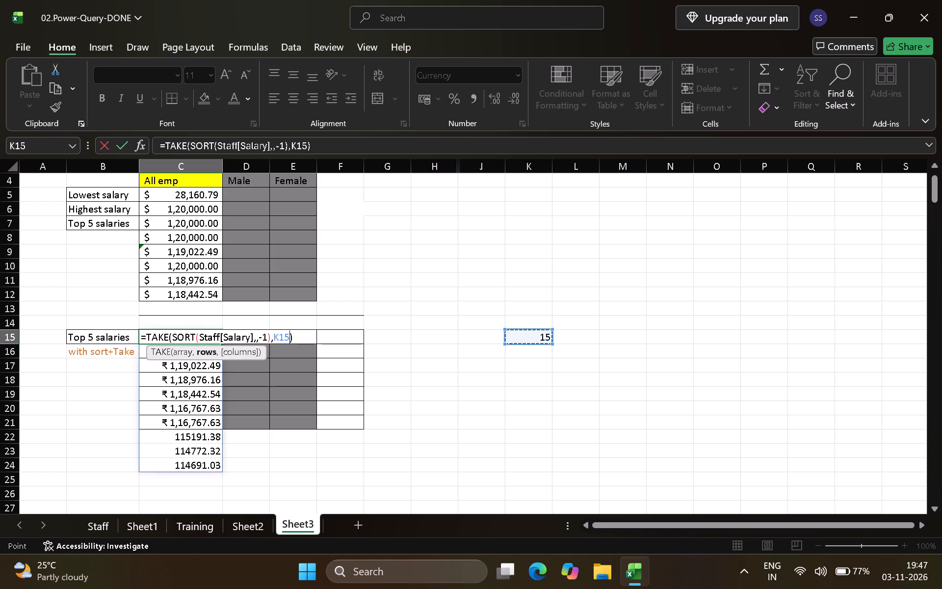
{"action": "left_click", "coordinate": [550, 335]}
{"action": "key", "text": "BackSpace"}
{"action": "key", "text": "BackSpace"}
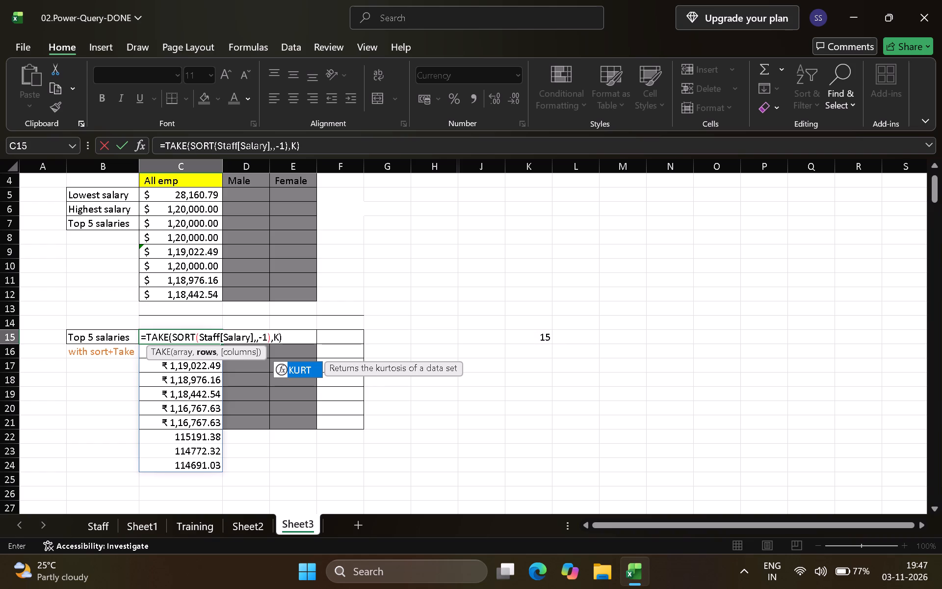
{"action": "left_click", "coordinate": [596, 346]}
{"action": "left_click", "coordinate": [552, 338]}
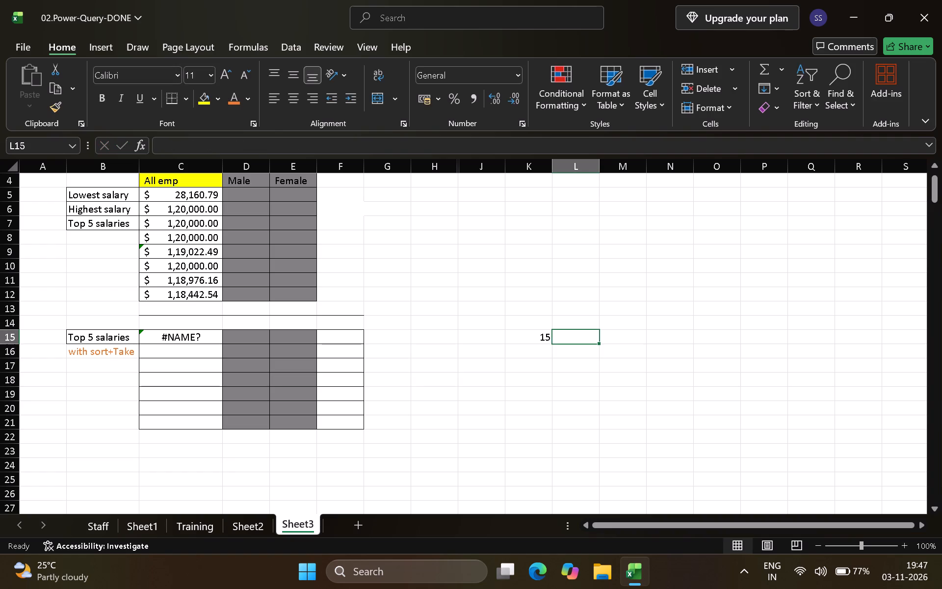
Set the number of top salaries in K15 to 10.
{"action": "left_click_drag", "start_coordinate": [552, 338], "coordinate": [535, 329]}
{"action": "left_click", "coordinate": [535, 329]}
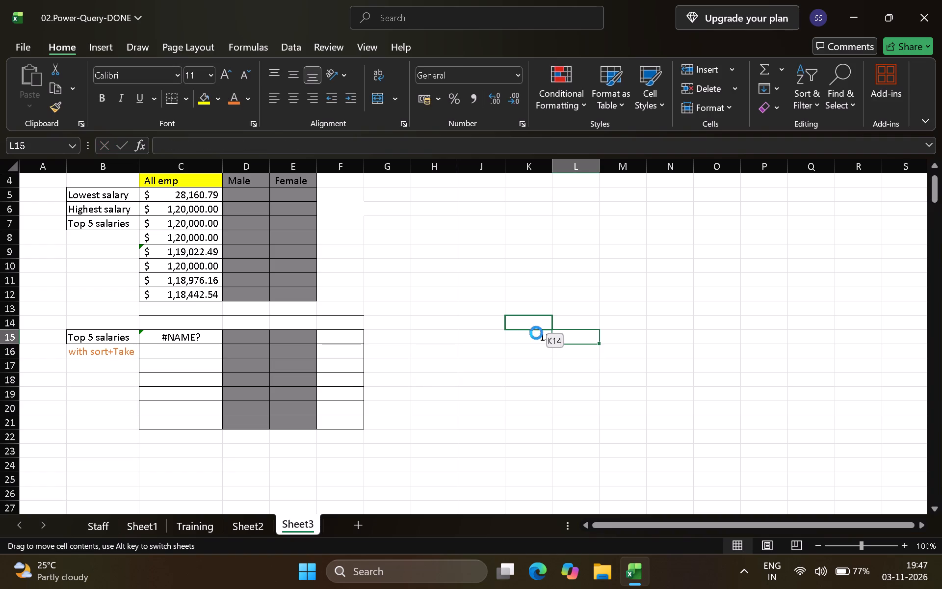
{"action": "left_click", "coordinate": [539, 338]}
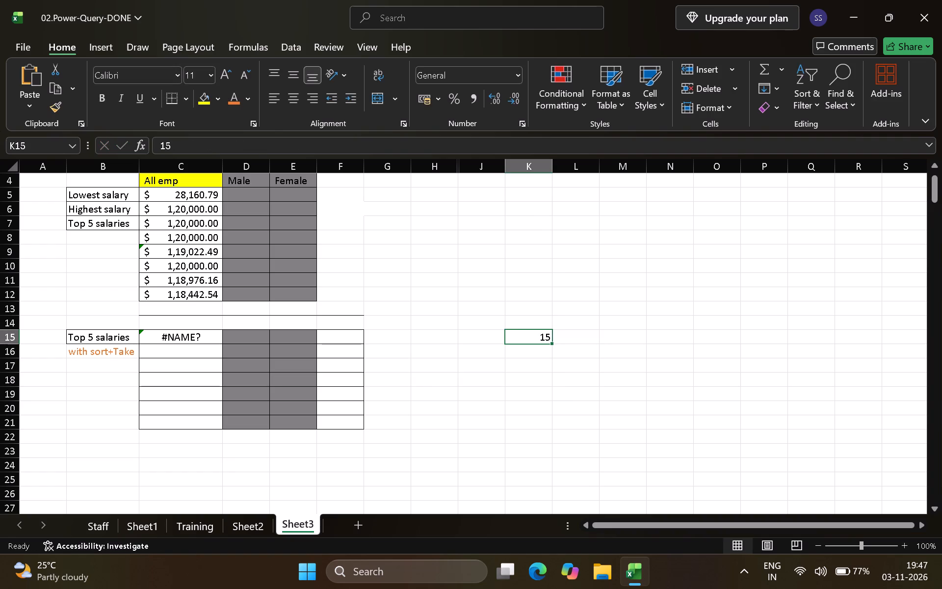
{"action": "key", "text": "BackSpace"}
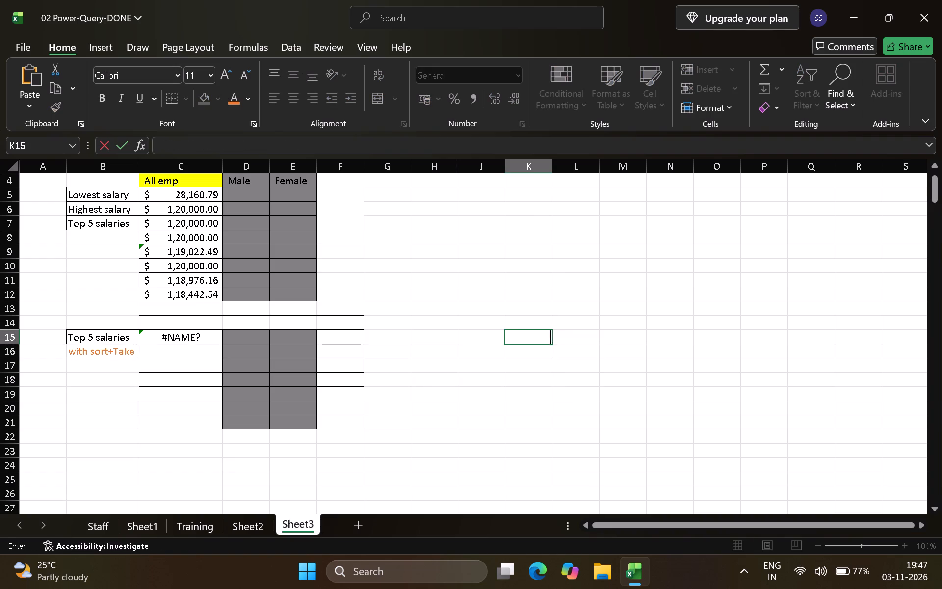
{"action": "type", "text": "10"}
Make the rows argument of the C15 formula refer to K15, giving =TAKE(SORT(Staff[Salary],,-1),K15).
{"action": "double_click", "coordinate": [195, 336]}
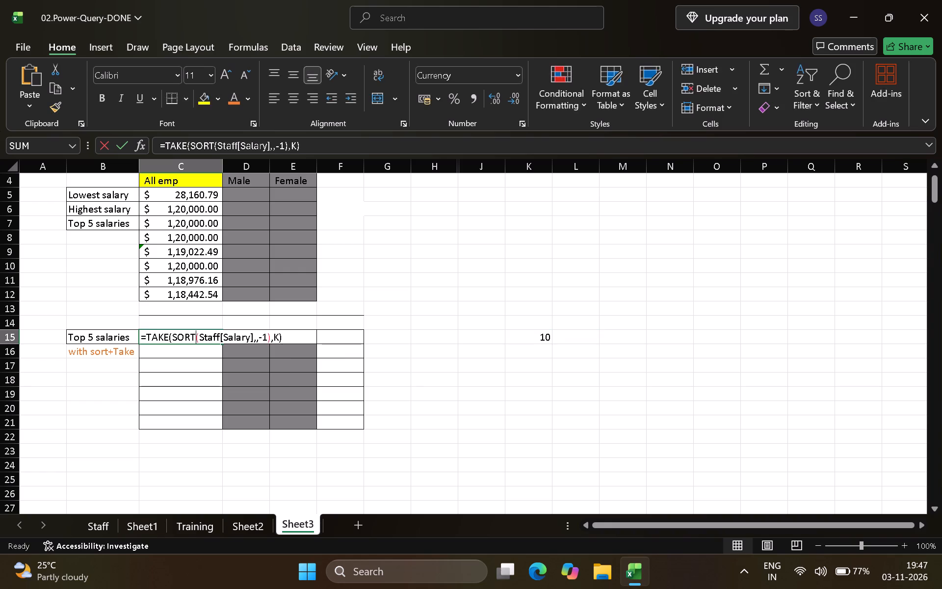
{"action": "left_click", "coordinate": [276, 334]}
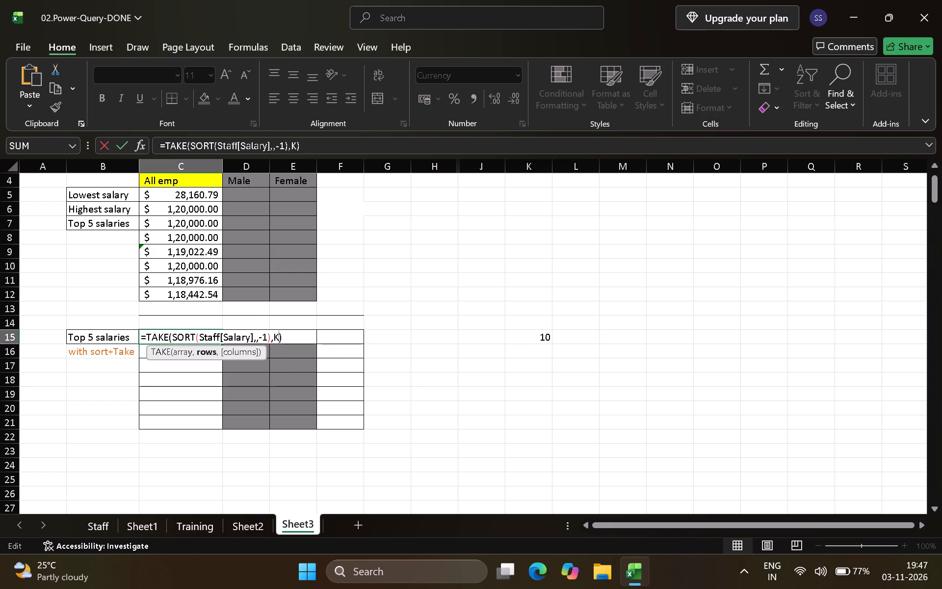
{"action": "left_click", "coordinate": [278, 334]}
{"action": "key", "text": "BackSpace"}
{"action": "left_click_drag", "start_coordinate": [523, 333], "coordinate": [525, 339]}
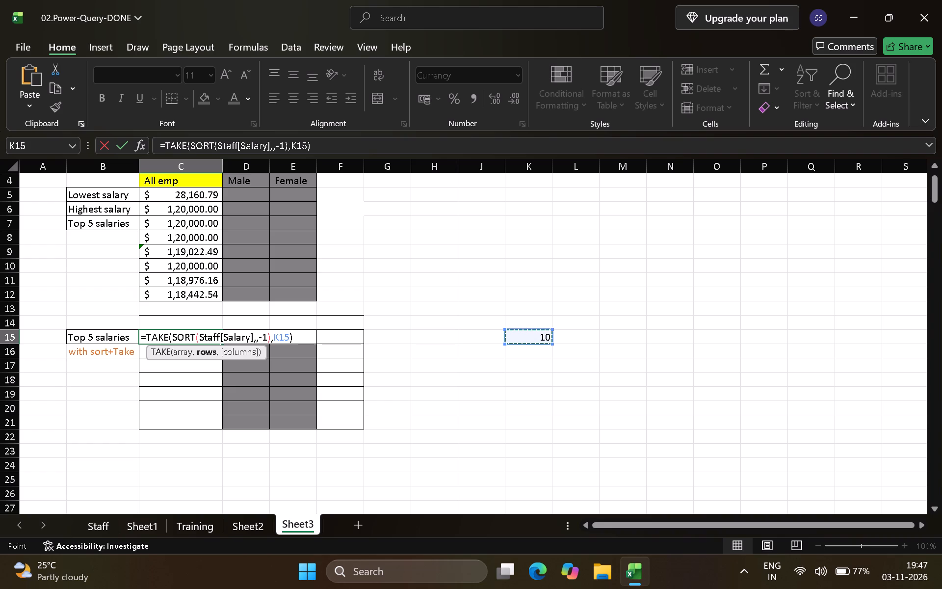
{"action": "key", "text": "Return"}
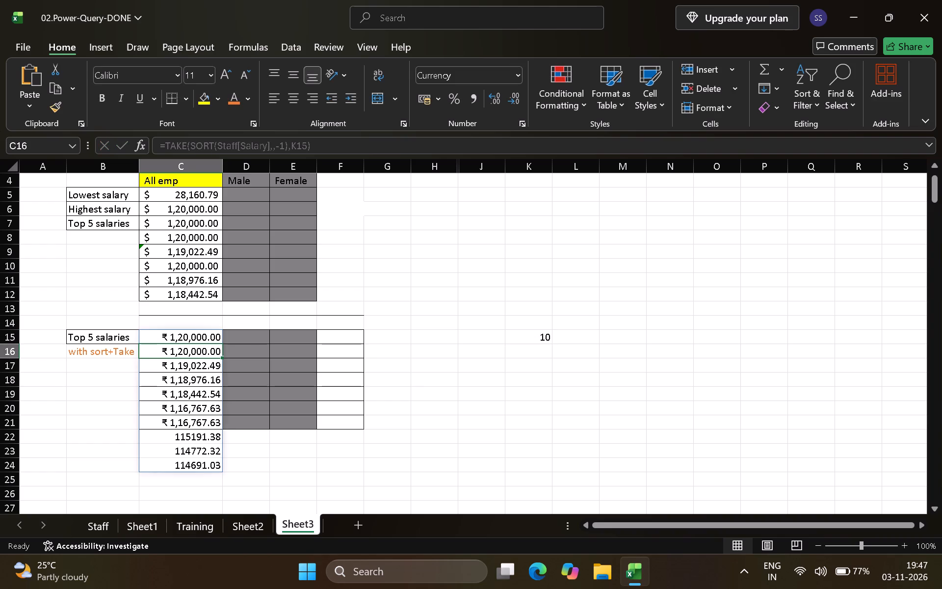
Set the number of top salaries in K15 to 5.
{"action": "left_click", "coordinate": [543, 338]}
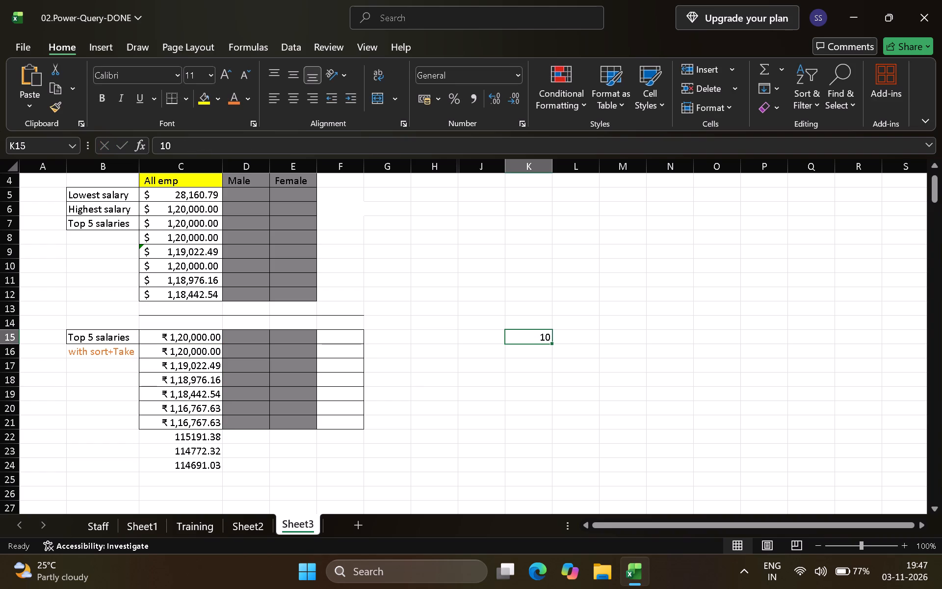
{"action": "key", "text": "5"}
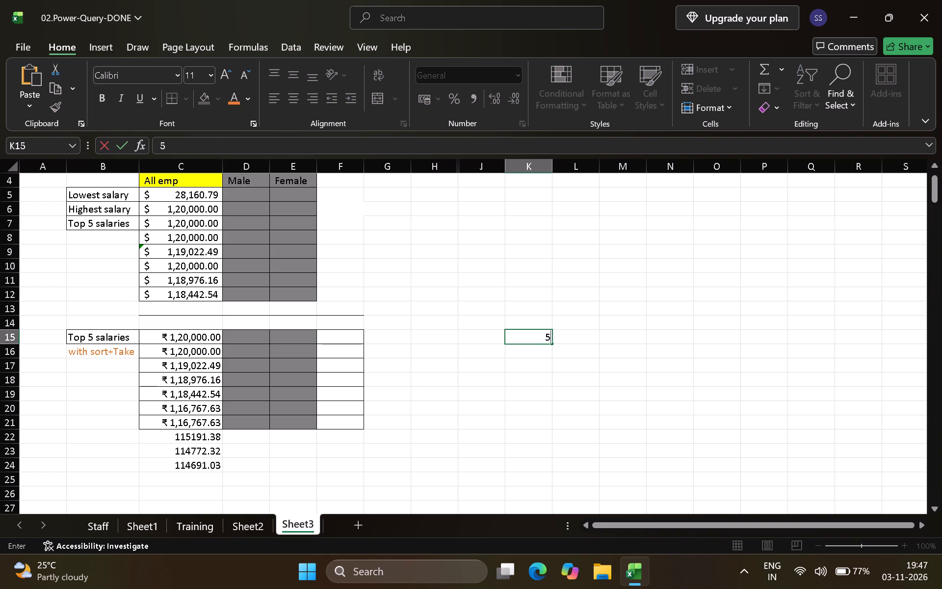
{"action": "left_click", "coordinate": [550, 337]}
Inspect the TAKE formula in C15 and its reference to K15.
{"action": "double_click", "coordinate": [192, 340]}
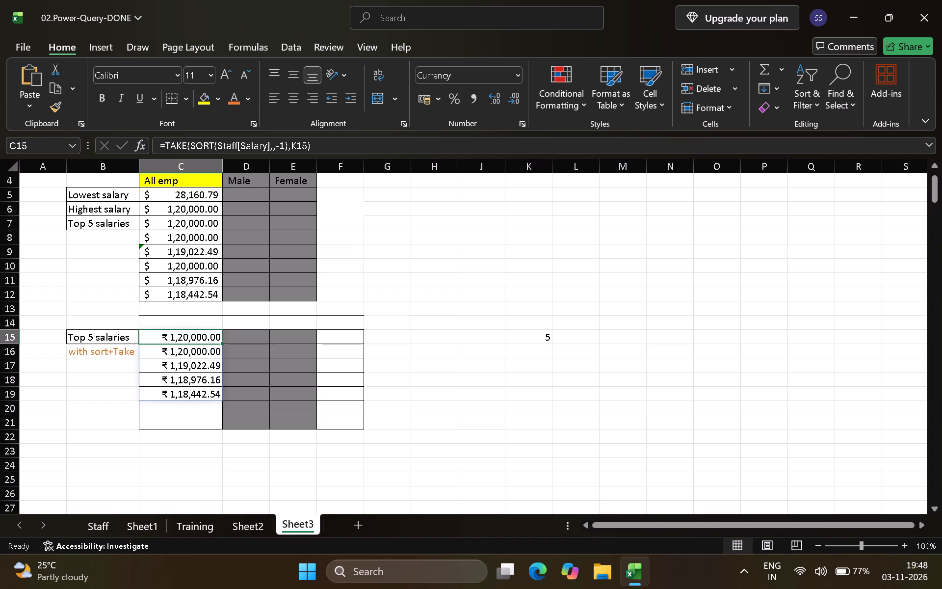
{"action": "left_click", "coordinate": [194, 340]}
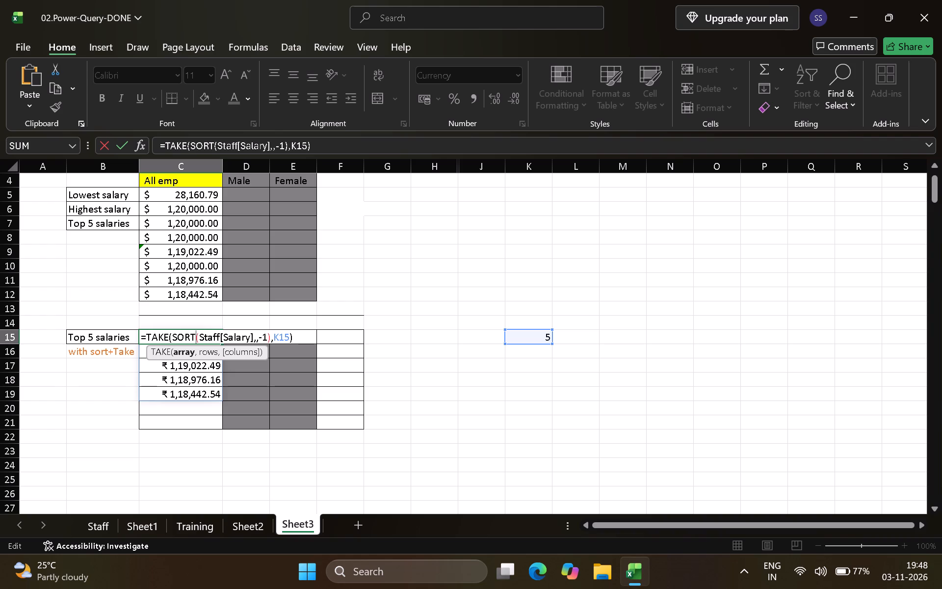
{"action": "left_click", "coordinate": [430, 393]}
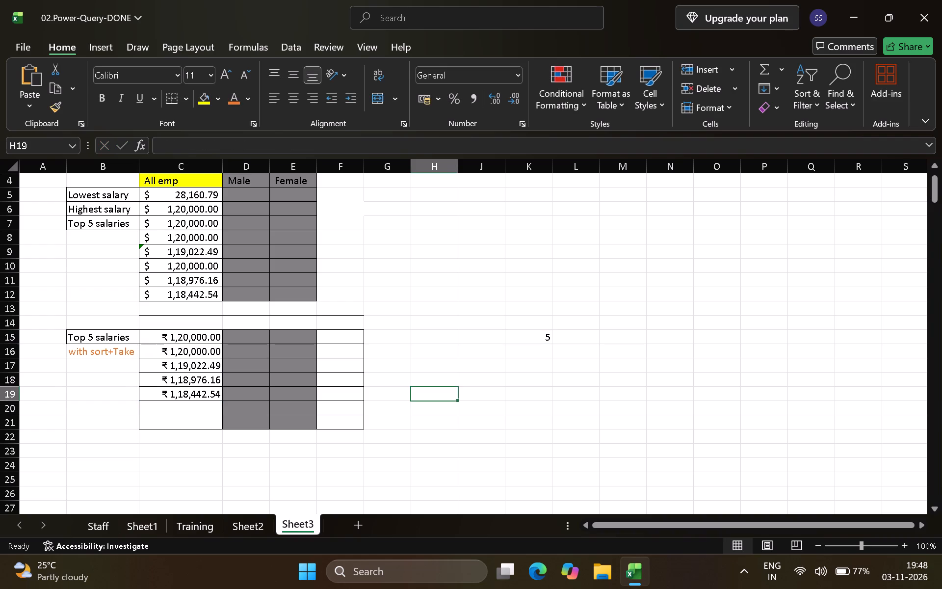
{"action": "left_click", "coordinate": [419, 348]}
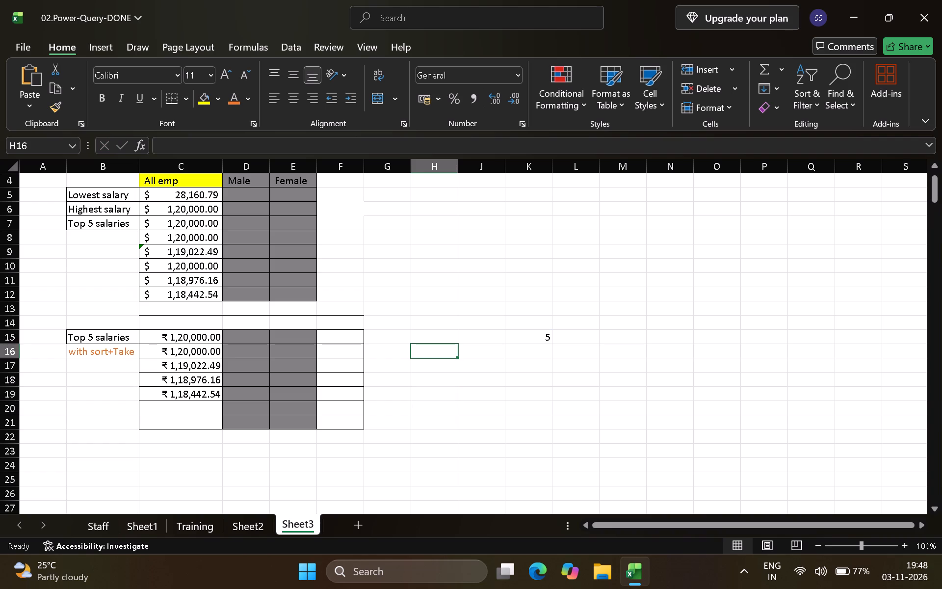
Fill the Male and Female block D4:E12 with the lightest grey shade in the theme's black column.
{"action": "left_click", "coordinate": [341, 287]}
{"action": "left_click", "coordinate": [231, 201]}
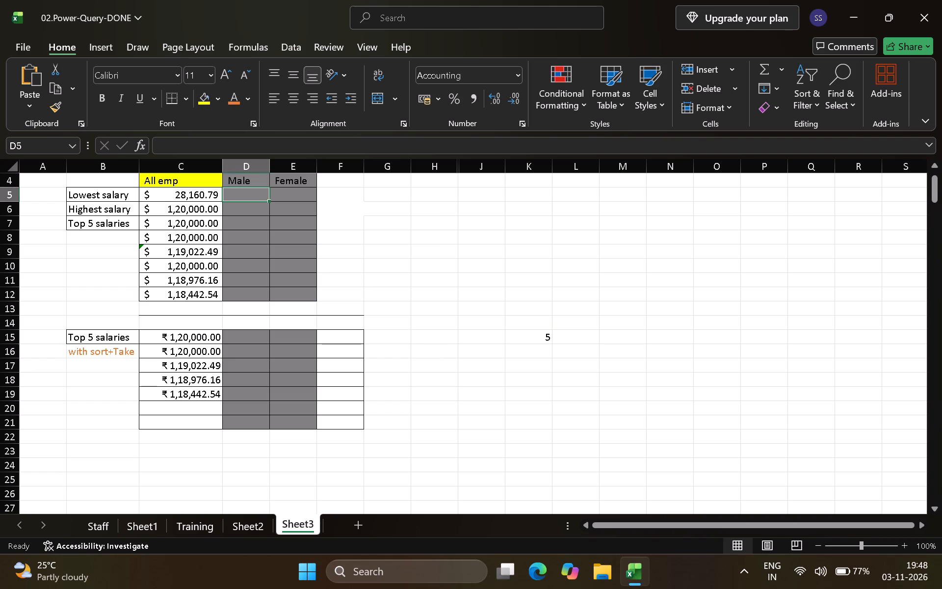
{"action": "left_click_drag", "start_coordinate": [228, 178], "coordinate": [304, 290]}
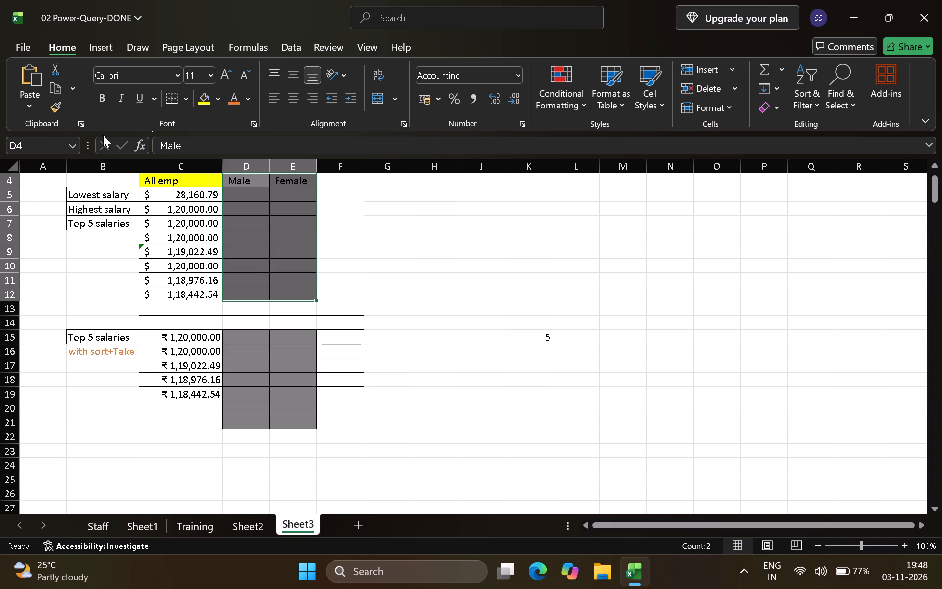
{"action": "left_click", "coordinate": [214, 95]}
{"action": "left_click", "coordinate": [214, 95]}
{"action": "left_click", "coordinate": [212, 98]}
{"action": "left_click", "coordinate": [215, 97]}
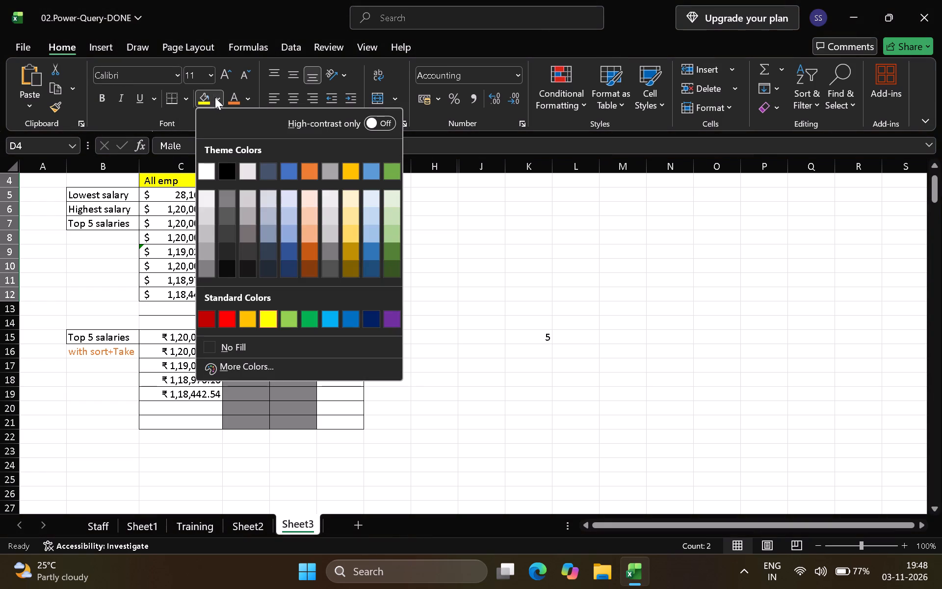
{"action": "left_click", "coordinate": [228, 199]}
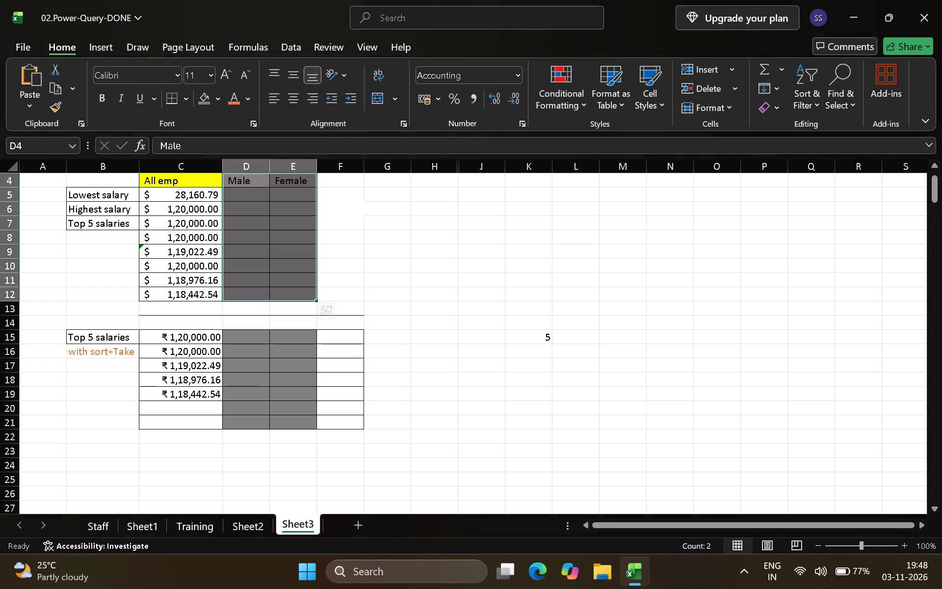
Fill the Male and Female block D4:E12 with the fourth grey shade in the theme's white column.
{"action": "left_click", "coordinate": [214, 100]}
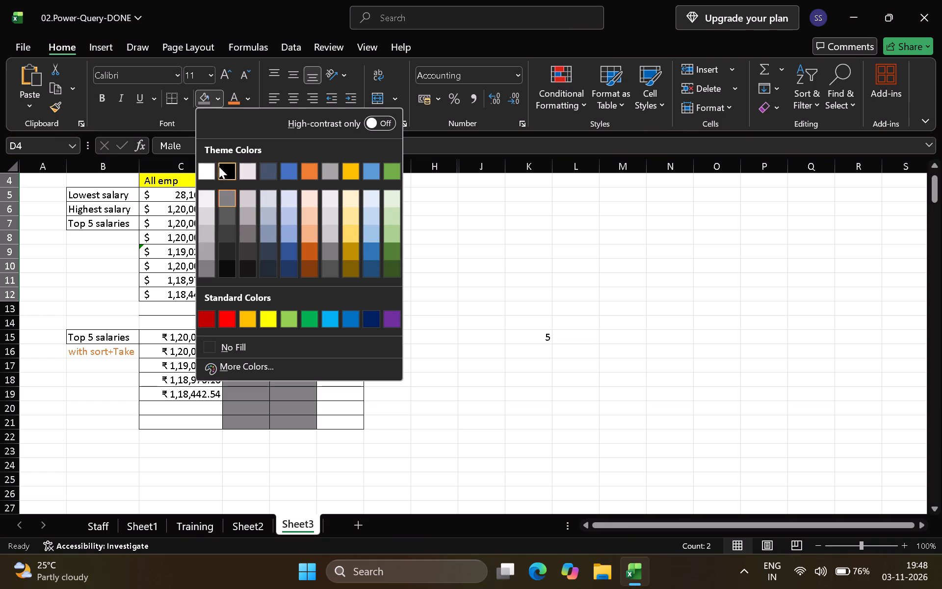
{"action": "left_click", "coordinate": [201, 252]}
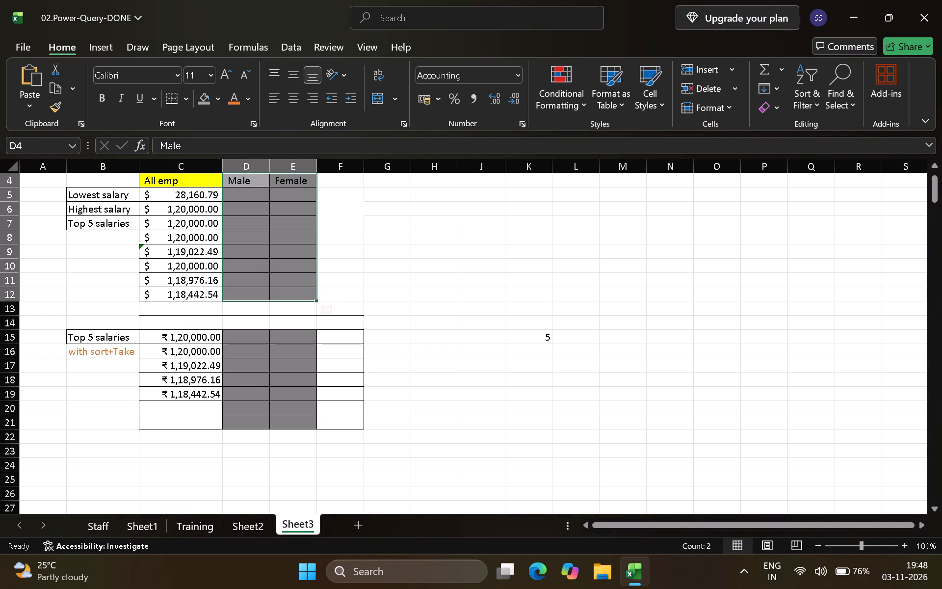
Fill the Male and Female block D4:E12 with the second grey shade in the theme's white column.
{"action": "left_click", "coordinate": [216, 98]}
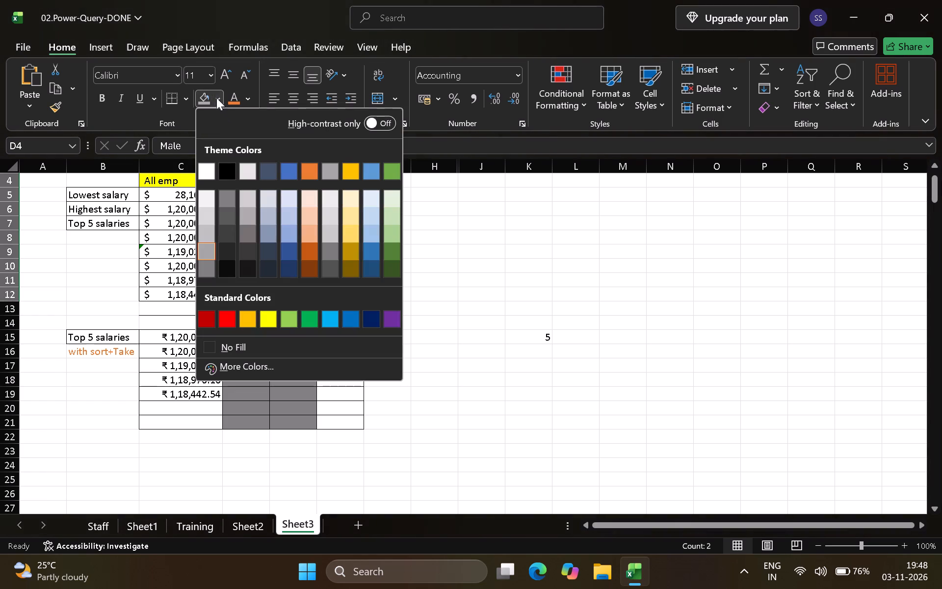
{"action": "left_click", "coordinate": [203, 217]}
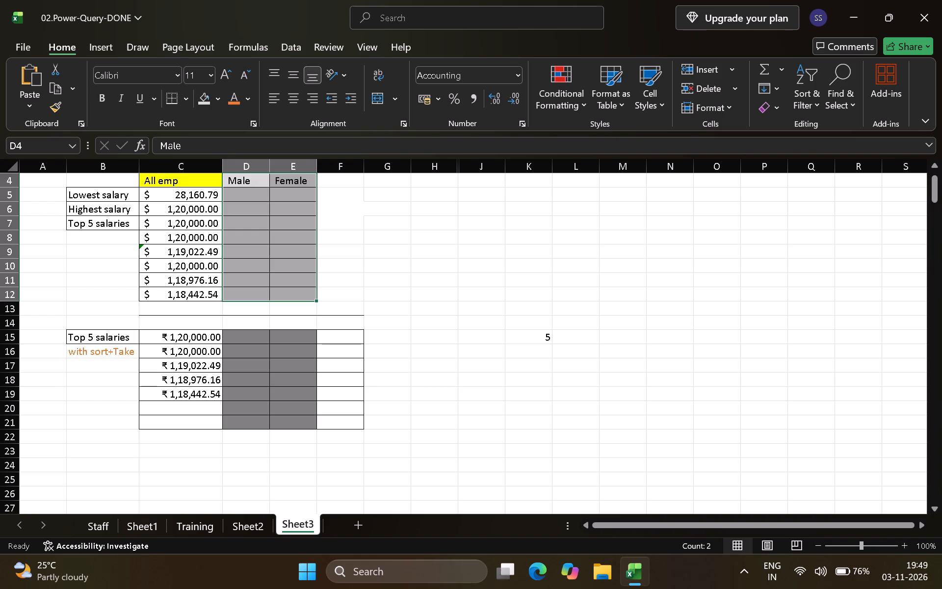
{"action": "left_click", "coordinate": [218, 101]}
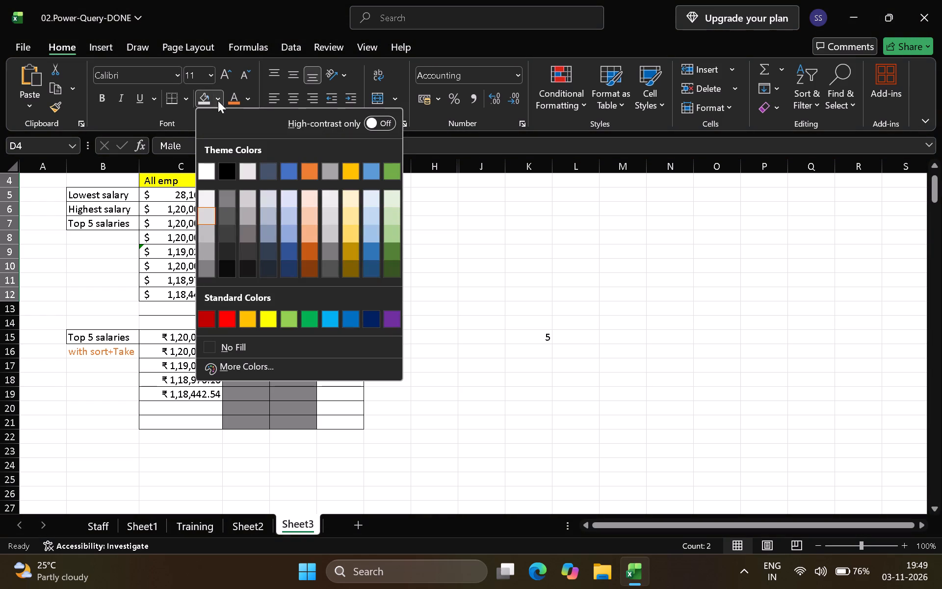
{"action": "left_click", "coordinate": [218, 101]}
Fill the range D15:E21 with the same light grey, the second shade in the theme's white column.
{"action": "left_click", "coordinate": [258, 351]}
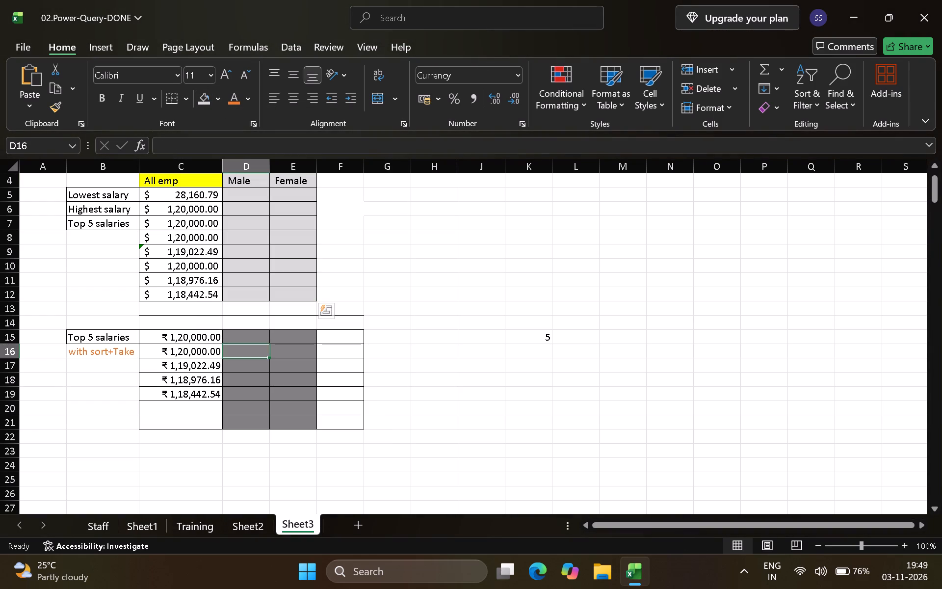
{"action": "left_click_drag", "start_coordinate": [223, 331], "coordinate": [293, 400]}
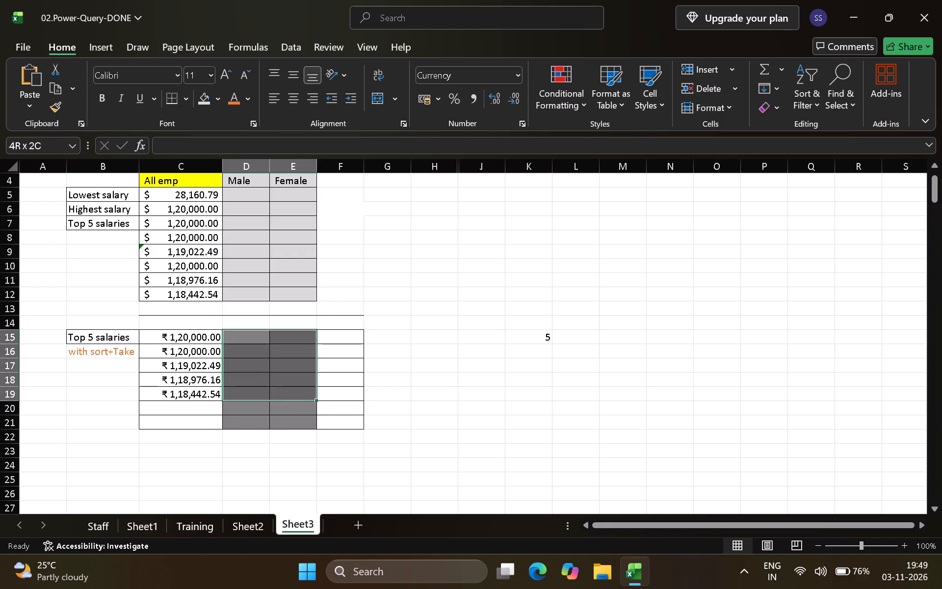
{"action": "left_click_drag", "start_coordinate": [293, 400], "coordinate": [298, 417]}
{"action": "left_click", "coordinate": [217, 95]}
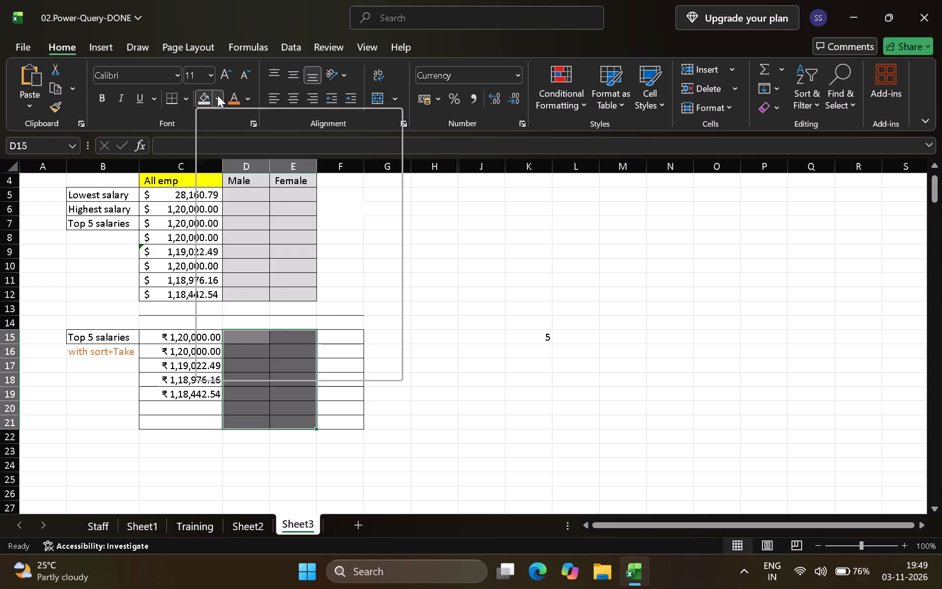
{"action": "left_click", "coordinate": [203, 214]}
{"action": "left_click", "coordinate": [377, 244]}
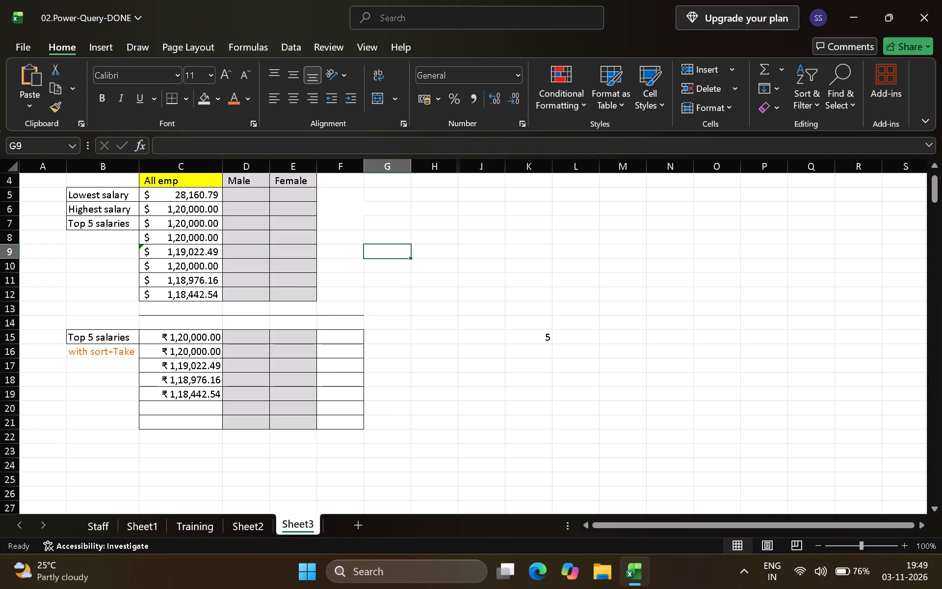
Start a MINIFS formula in D5, the lowest salary for Male, with Staff[Salary] as the minimum range.
{"action": "left_click", "coordinate": [240, 194]}
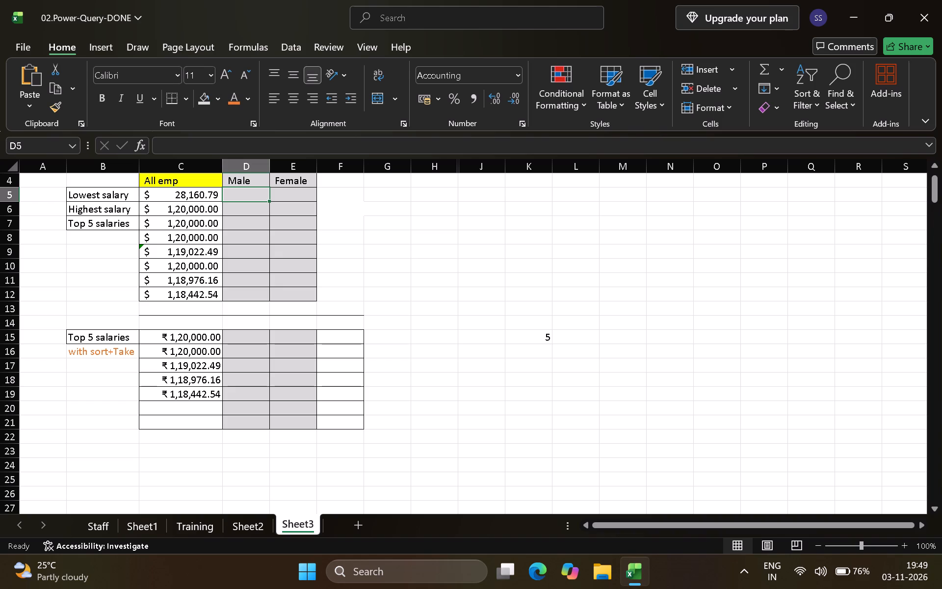
{"action": "type", "text": "=M"}
{"action": "type", "text": "IN"}
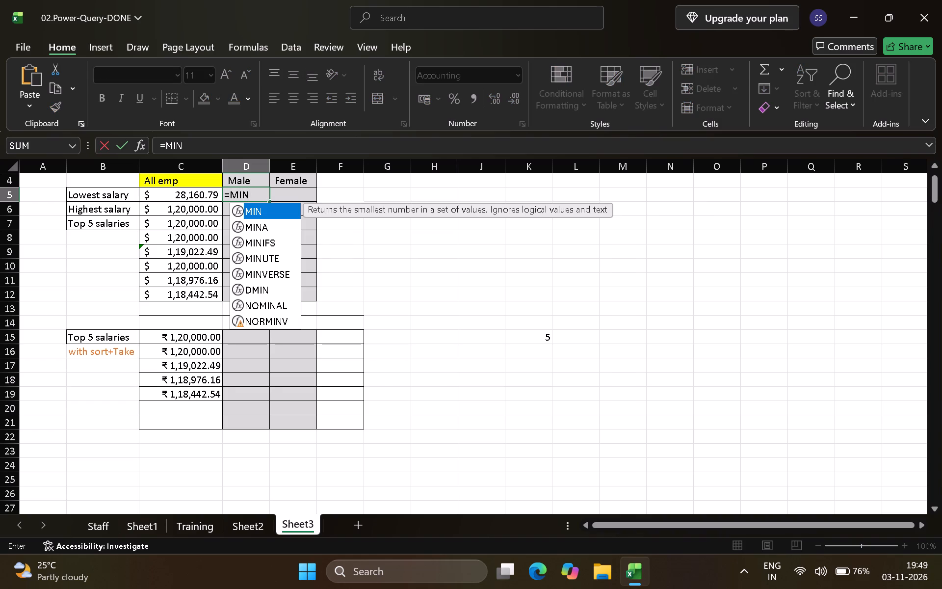
{"action": "type", "text": "IFS"}
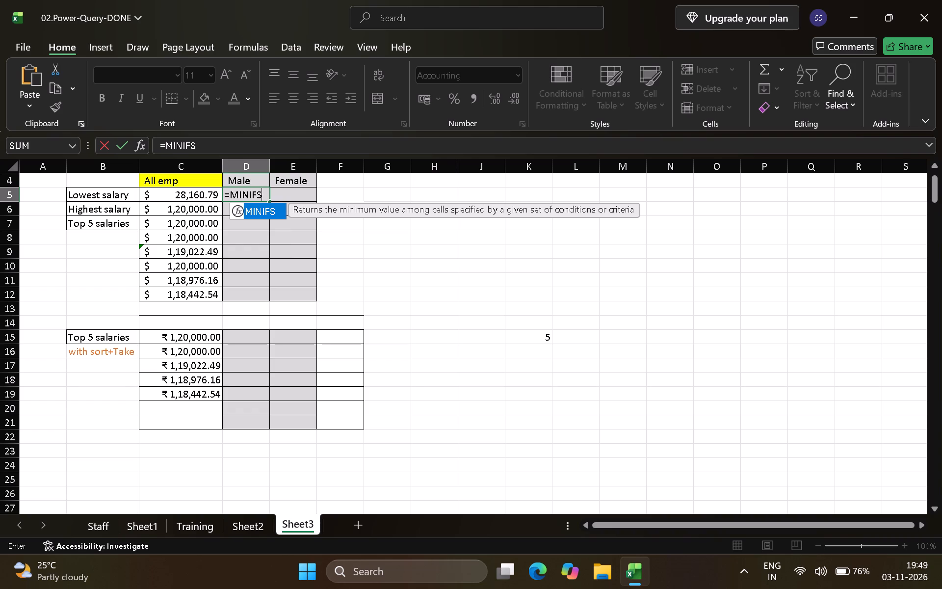
{"action": "key", "text": "shift+parenleft"}
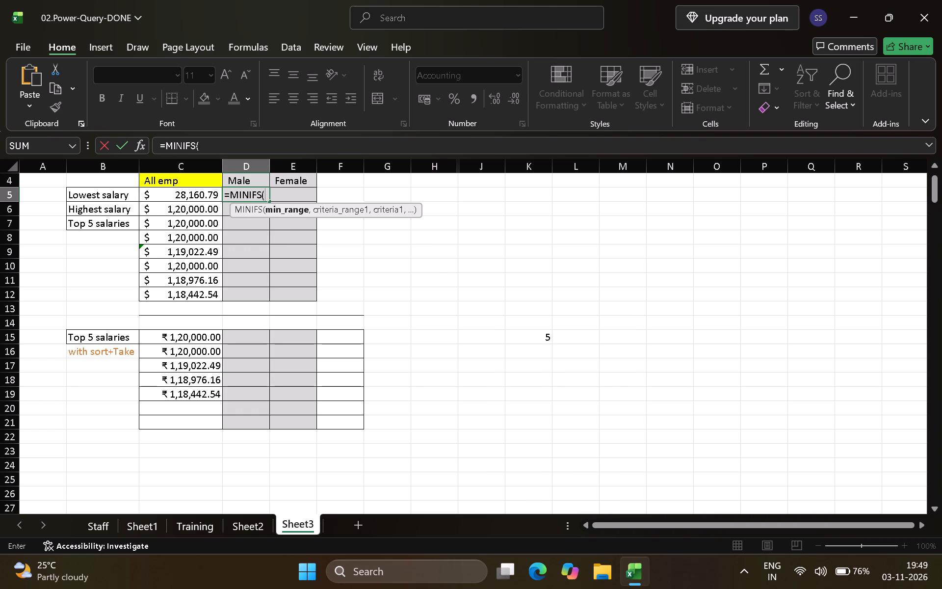
{"action": "type", "text": "STAFF"}
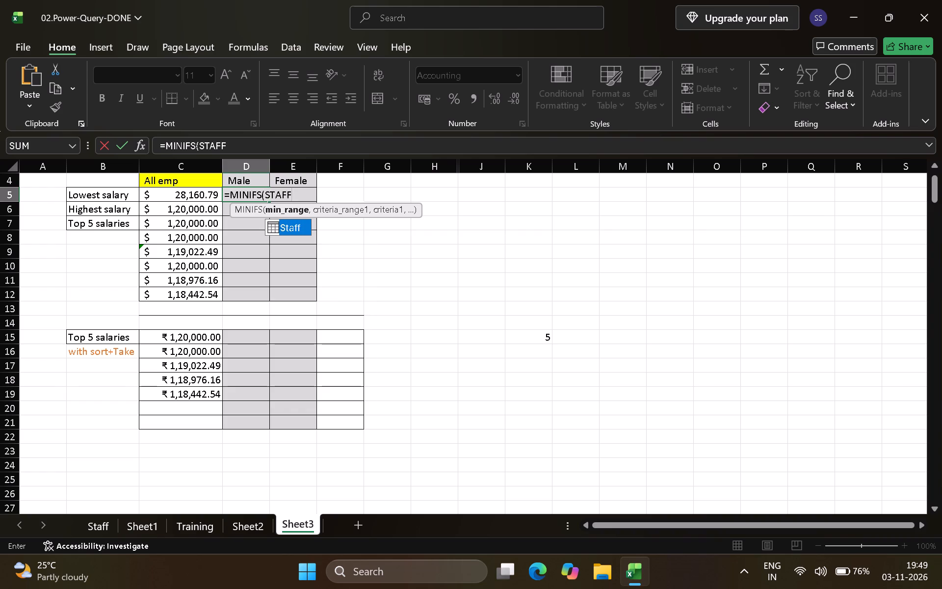
{"action": "type", "text": "[SALAREY"}
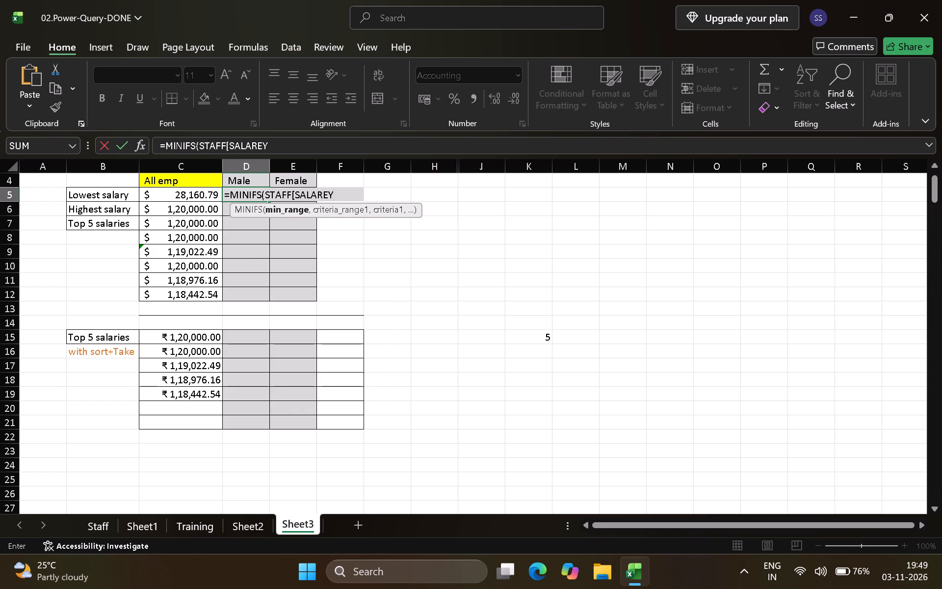
{"action": "key", "text": "BackSpace"}
{"action": "key", "text": "BackSpace"}
{"action": "key", "text": "y"}
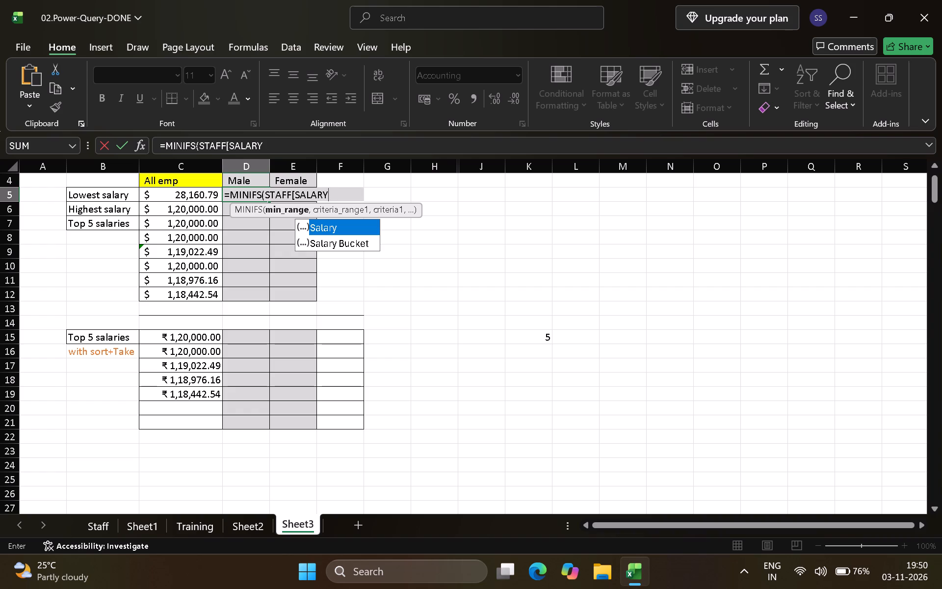
{"action": "type", "text": "],"}
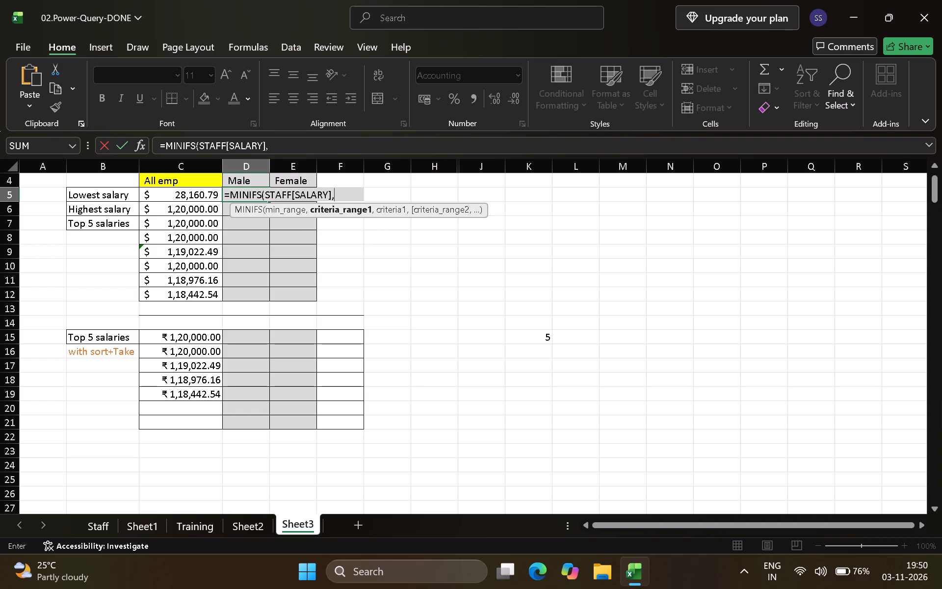
Complete the D5 formula with Staff[Gender] and the absolute Male header reference, giving =MINIFS(Staff[Salary],Staff[Gender],$D$4).
{"action": "type", "text": "STAF"}
{"action": "key", "text": "f"}
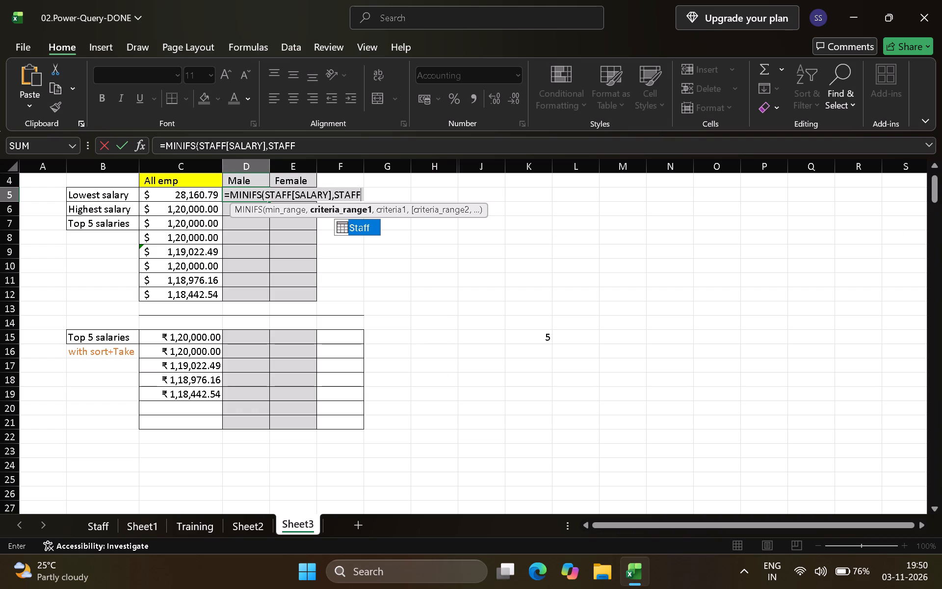
{"action": "type", "text": "[GENDER"}
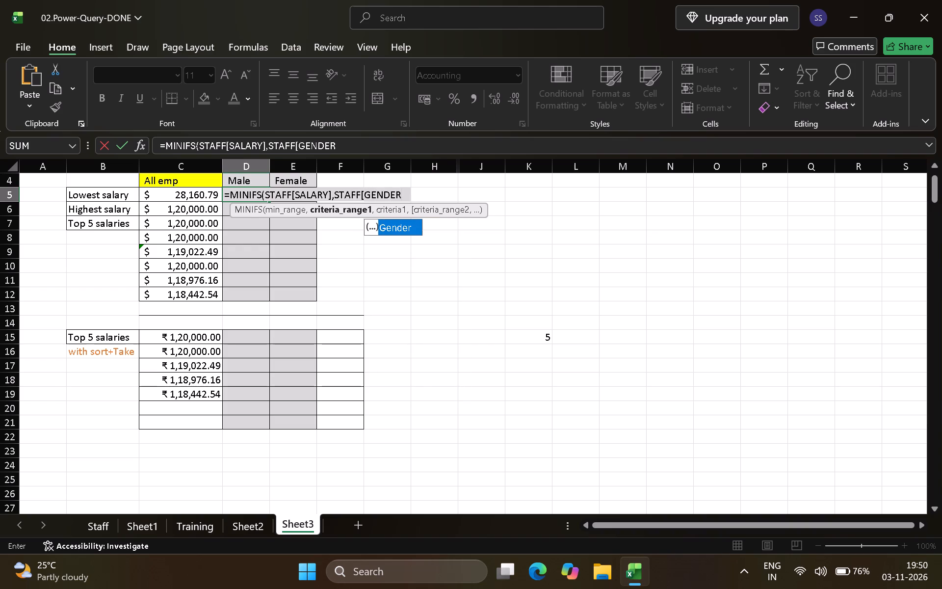
{"action": "key", "text": "bracketright"}
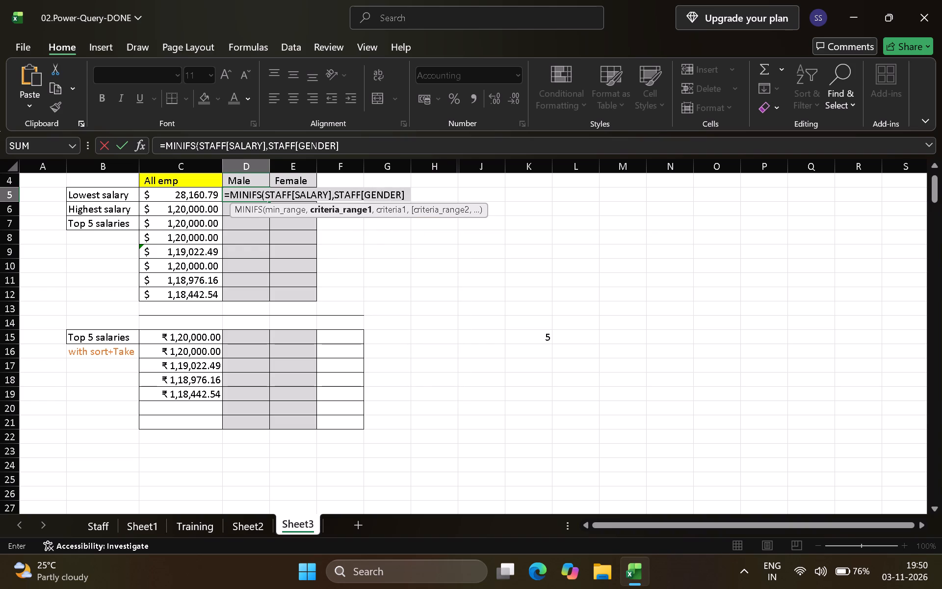
{"action": "key", "text": "comma"}
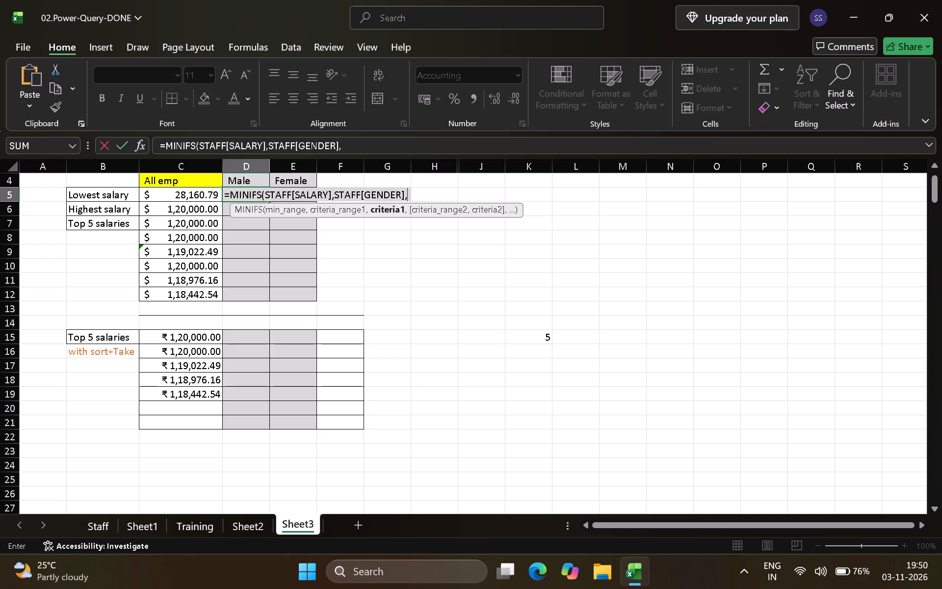
{"action": "left_click", "coordinate": [240, 181]}
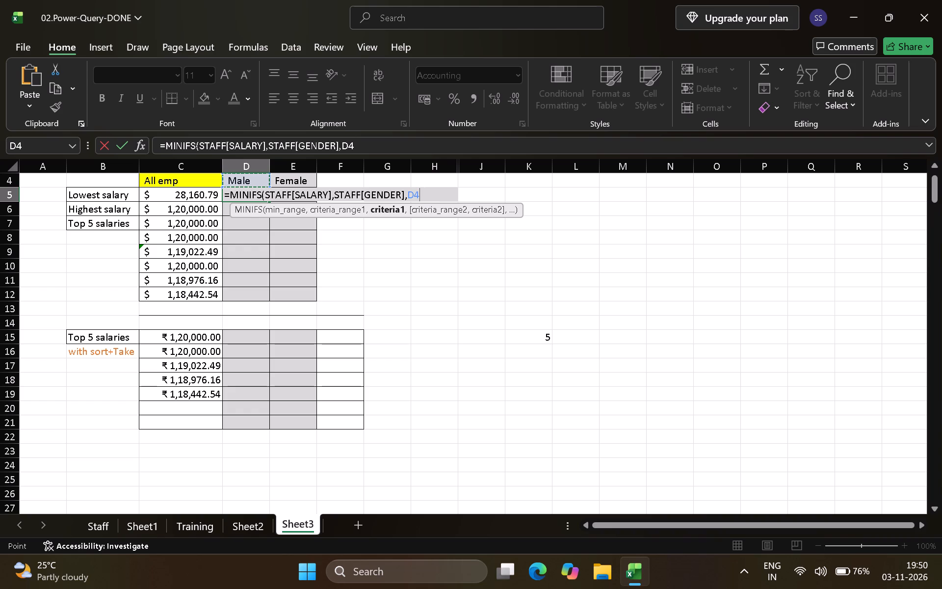
{"action": "left_click", "coordinate": [409, 198]}
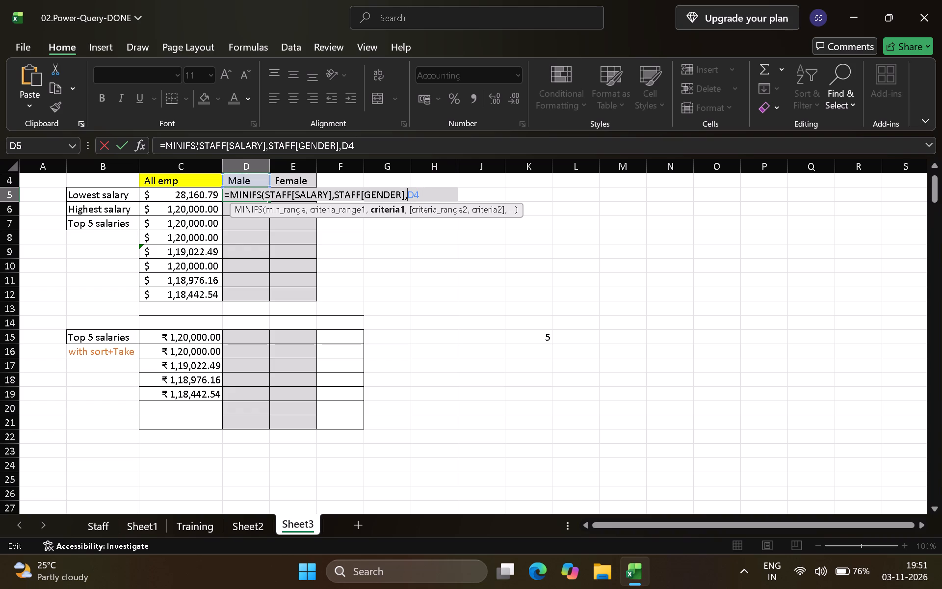
{"action": "left_click", "coordinate": [414, 194]}
{"action": "key", "text": "F4"}
{"action": "left_click", "coordinate": [449, 192]}
{"action": "key", "text": "shift+parenright"}
{"action": "key", "text": "Return"}
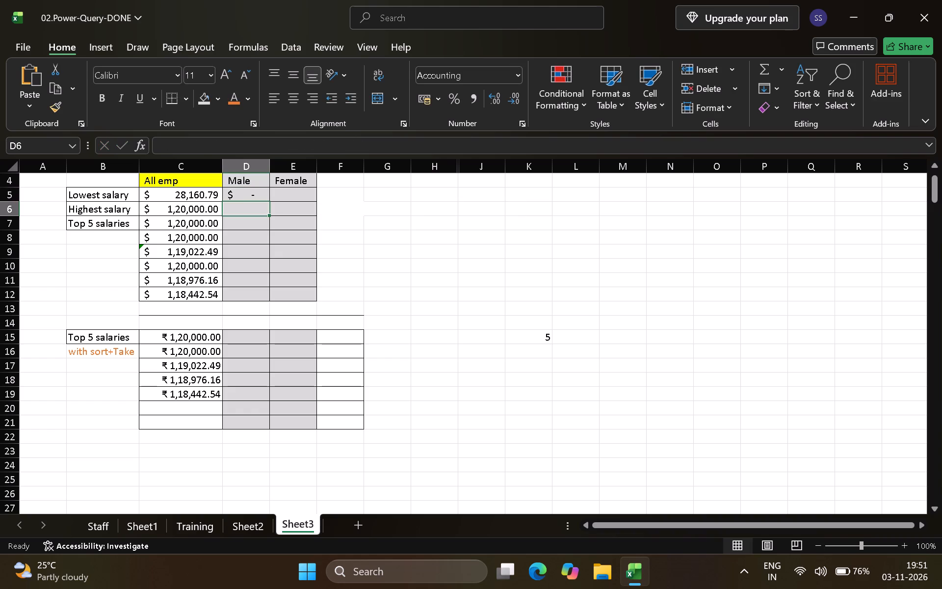
Change the criterion reference in D5's MINIFS formula to $D$5.
{"action": "double_click", "coordinate": [247, 194]}
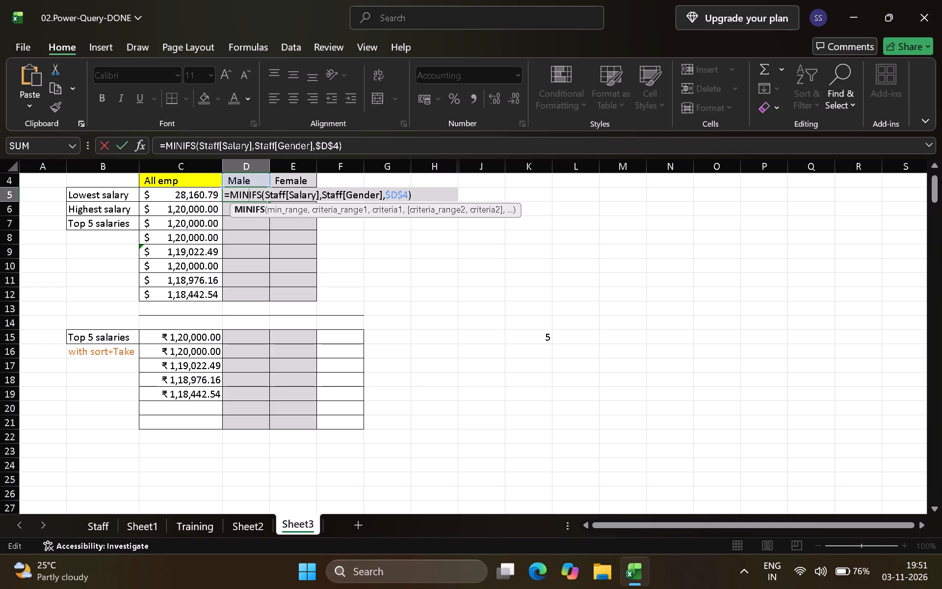
{"action": "left_click", "coordinate": [406, 194]}
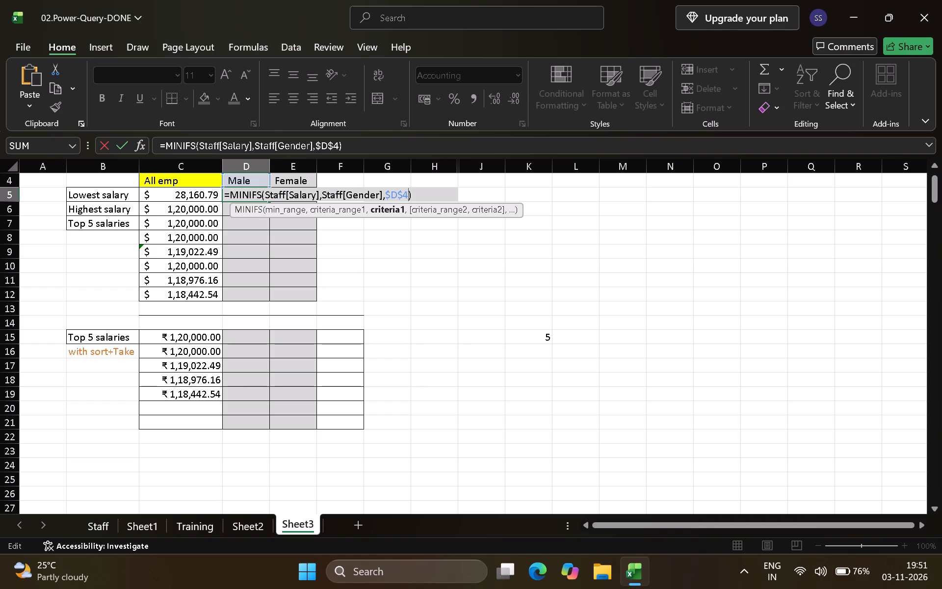
{"action": "key", "text": "BackSpace"}
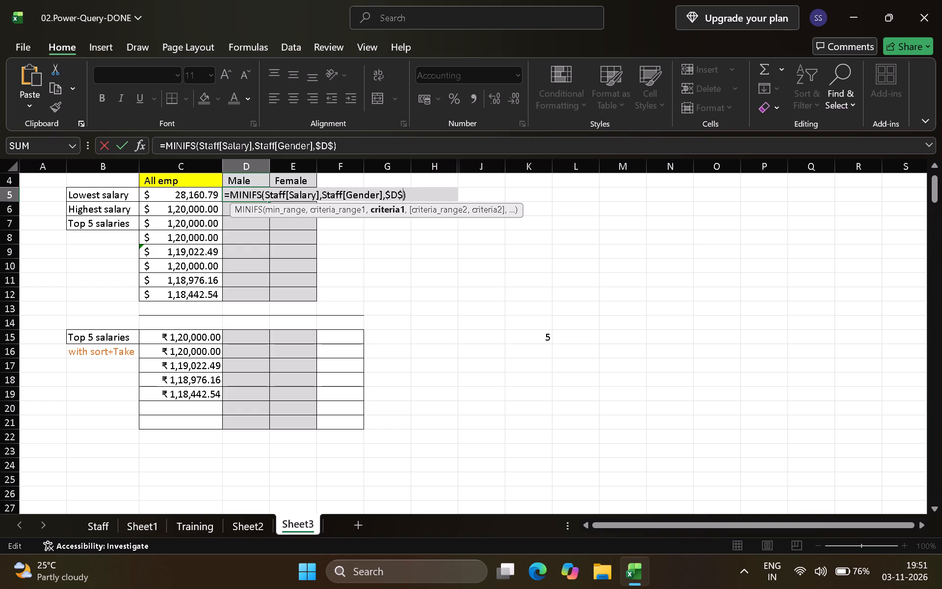
{"action": "key", "text": "5"}
{"action": "key", "text": "Return"}
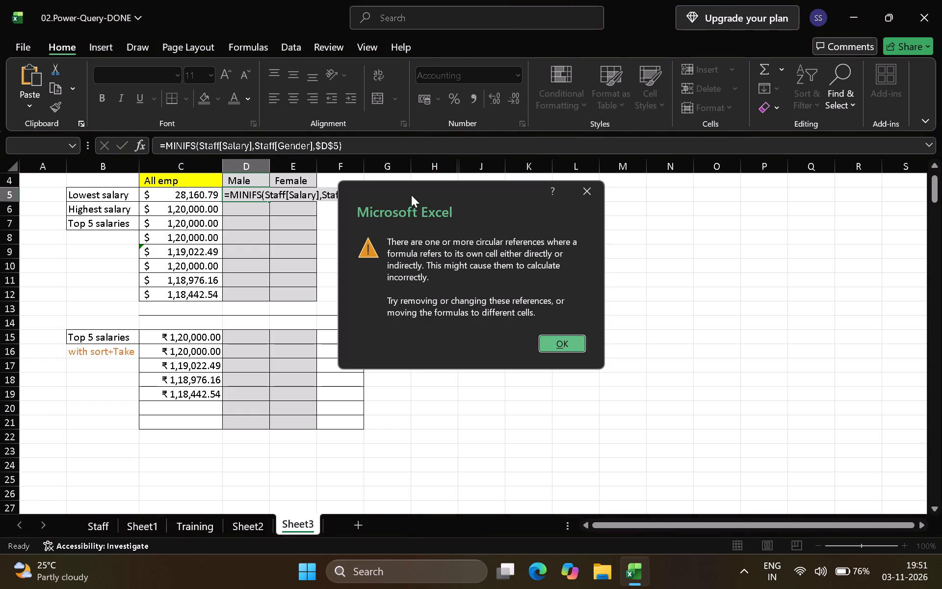
{"action": "left_click", "coordinate": [549, 338]}
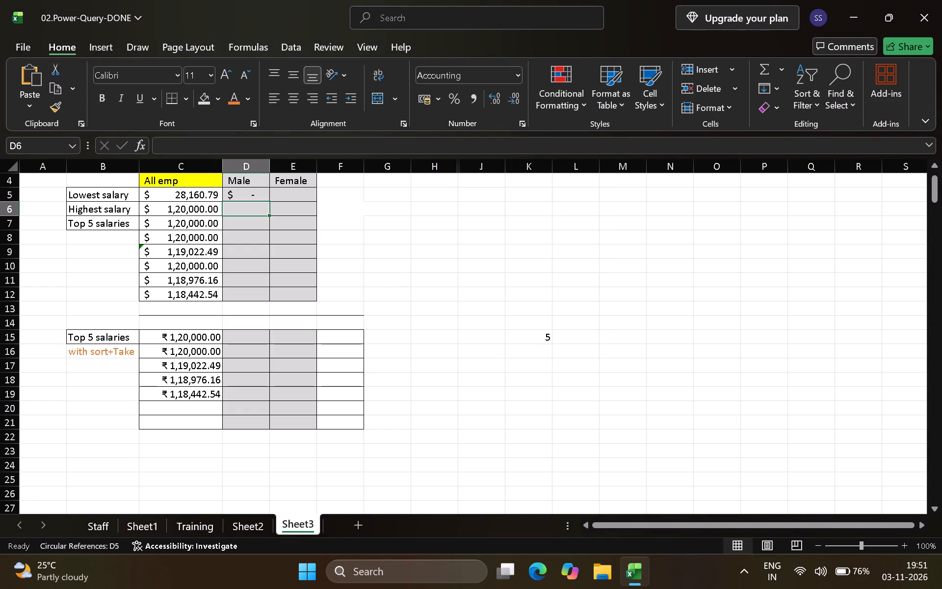
Reopen D5's MINIFS formula and remove the $D$5 criterion together with the closing parenthesis.
{"action": "left_click", "coordinate": [251, 193]}
{"action": "double_click", "coordinate": [251, 193]}
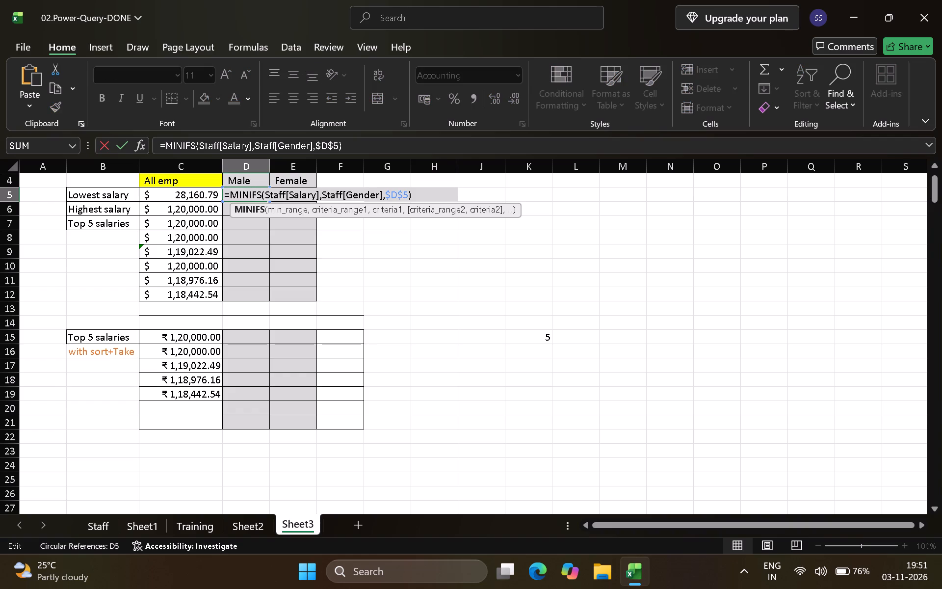
{"action": "left_click", "coordinate": [411, 193]}
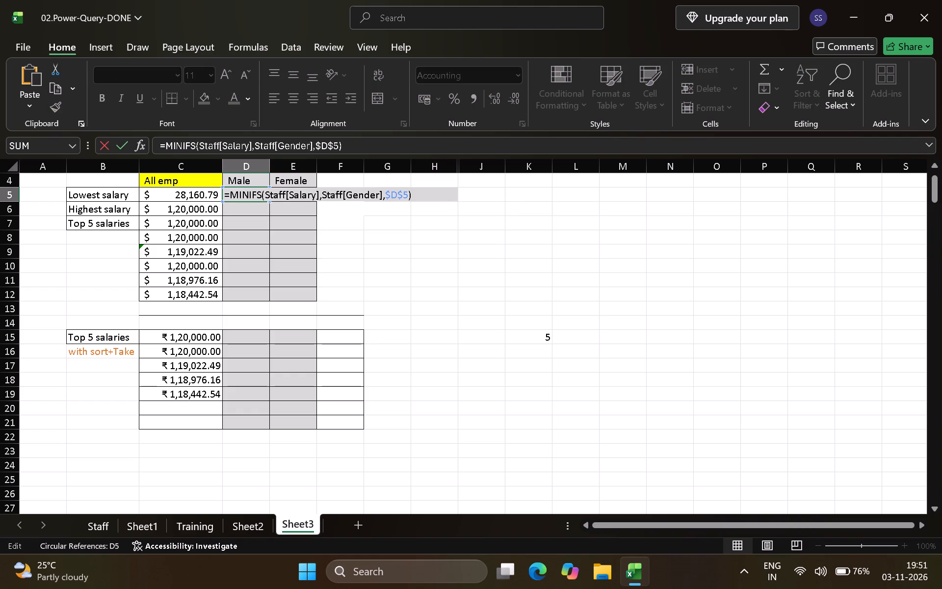
{"action": "left_click", "coordinate": [415, 192]}
{"action": "left_click", "coordinate": [415, 192]}
{"action": "key", "text": "BackSpace"}
{"action": "key", "text": "BackSpace"}
{"action": "key", "text": "BackSpace"}
{"action": "key", "text": "BackSpace"}
{"action": "key", "text": "BackSpace"}
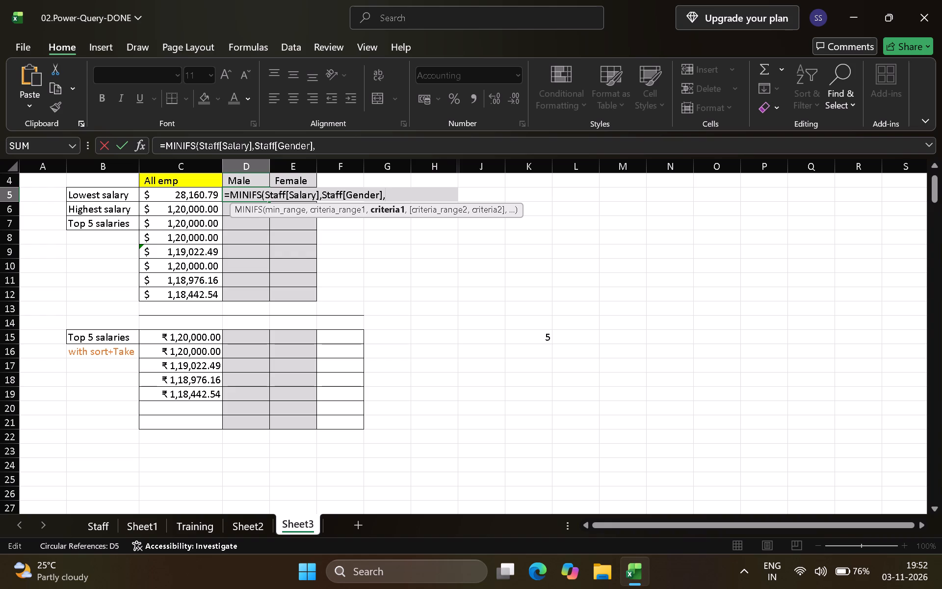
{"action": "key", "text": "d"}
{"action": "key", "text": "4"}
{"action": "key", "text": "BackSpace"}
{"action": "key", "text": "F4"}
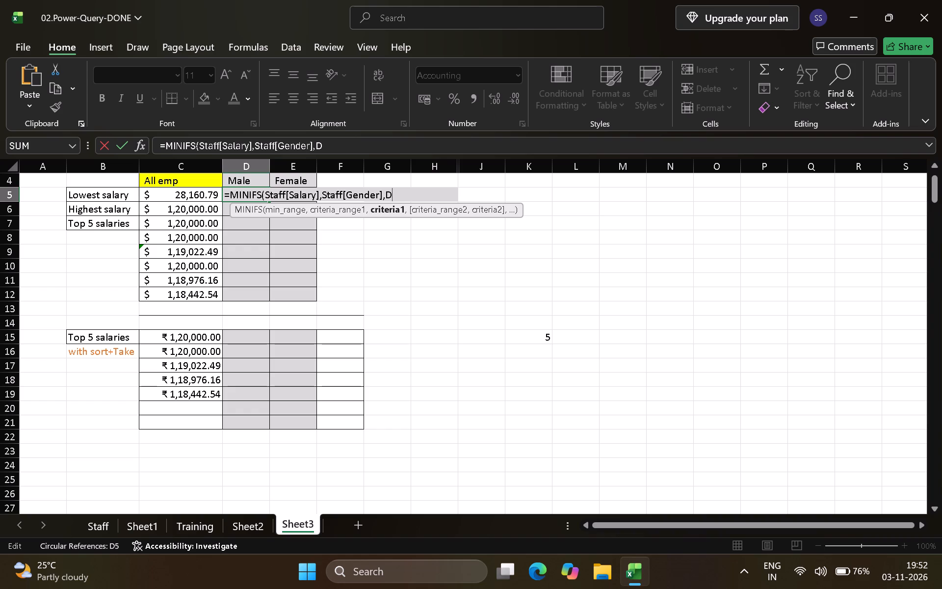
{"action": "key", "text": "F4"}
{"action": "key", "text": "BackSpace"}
Use the Male header as D5's criterion with only the row locked, giving =MINIFS(Staff[Salary],Staff[Gender],D$4).
{"action": "left_click", "coordinate": [235, 178]}
{"action": "left_click", "coordinate": [391, 192]}
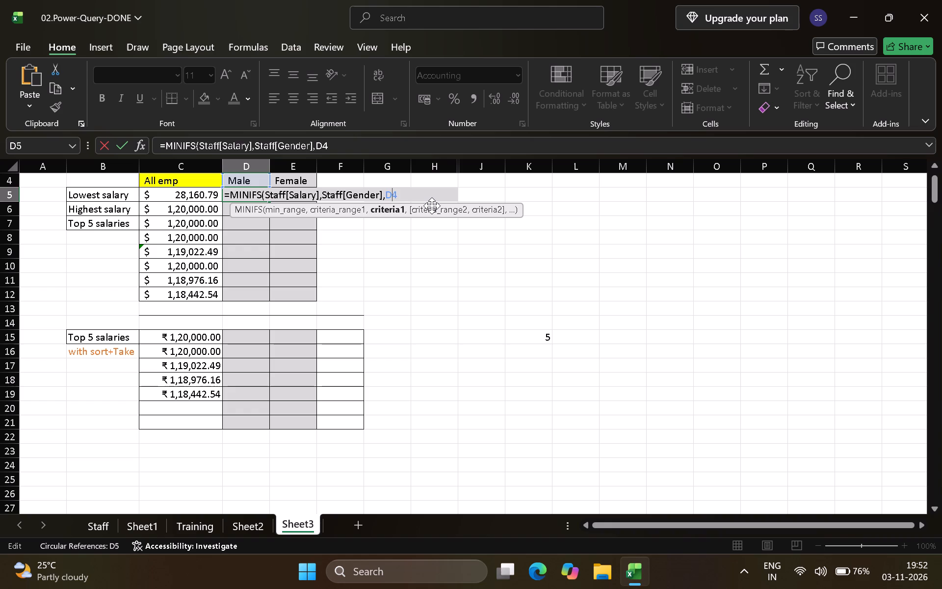
{"action": "key", "text": "F4"}
{"action": "left_click", "coordinate": [394, 193]}
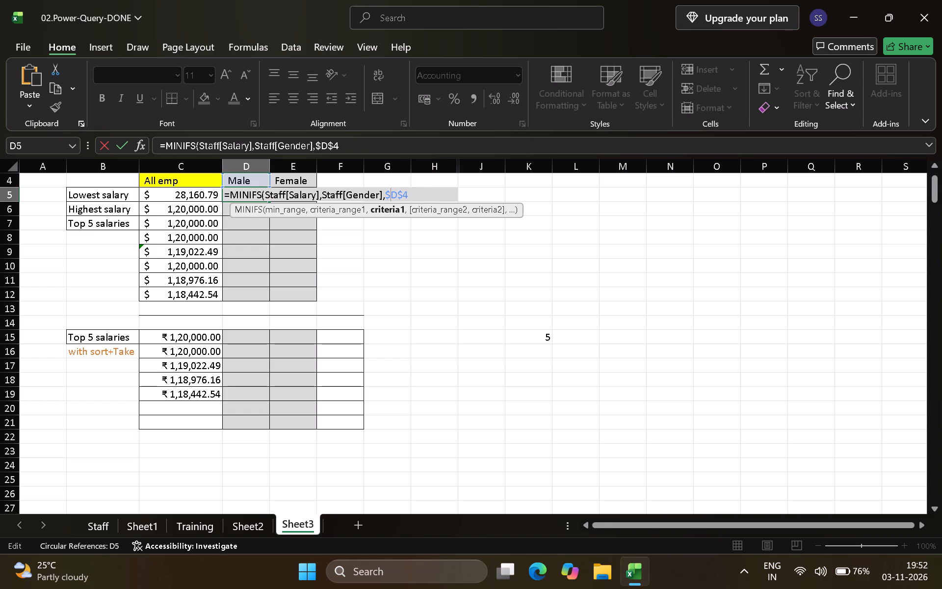
{"action": "left_click", "coordinate": [388, 193]}
{"action": "key", "text": "BackSpace"}
{"action": "left_click", "coordinate": [408, 193]}
{"action": "key", "text": "shift+parenright"}
{"action": "key", "text": "Return"}
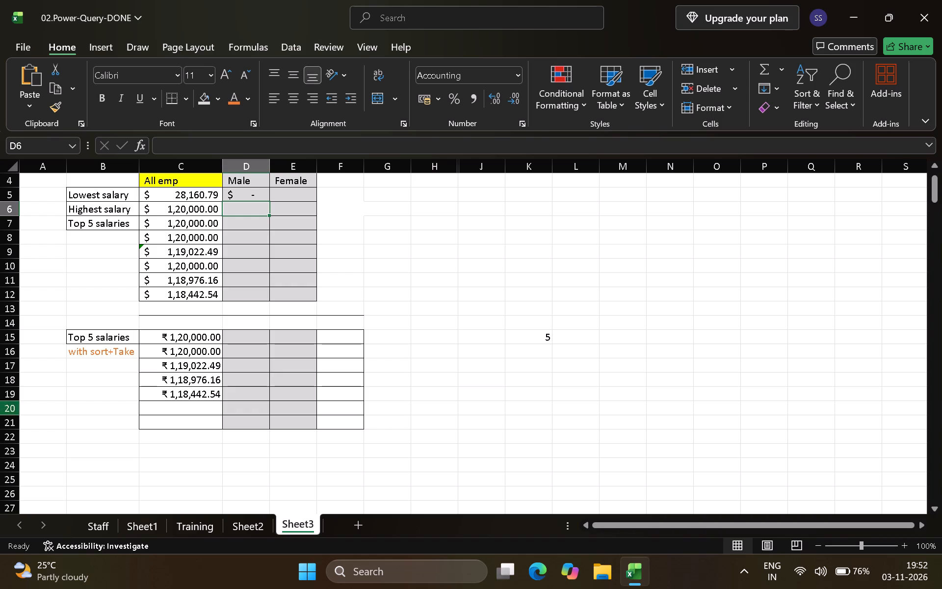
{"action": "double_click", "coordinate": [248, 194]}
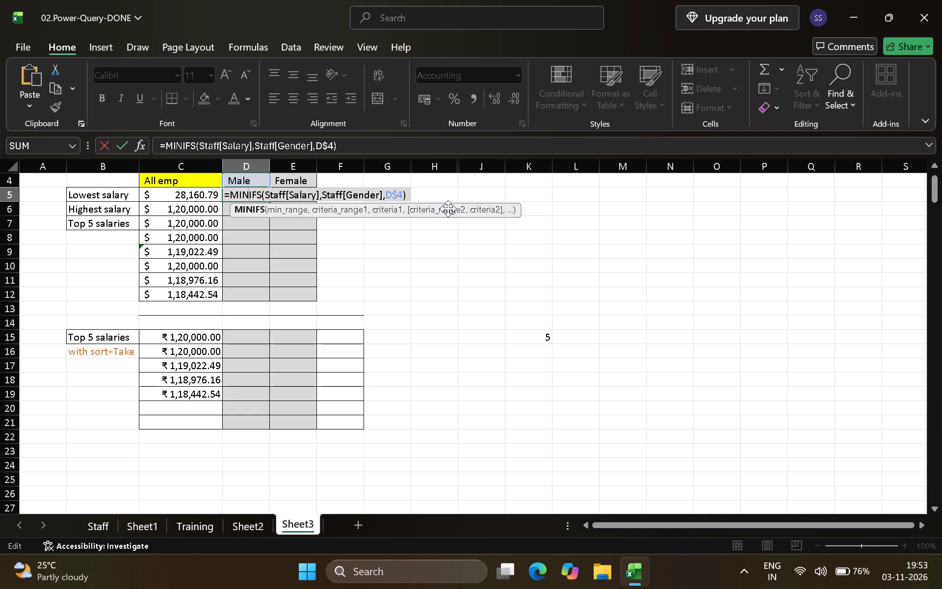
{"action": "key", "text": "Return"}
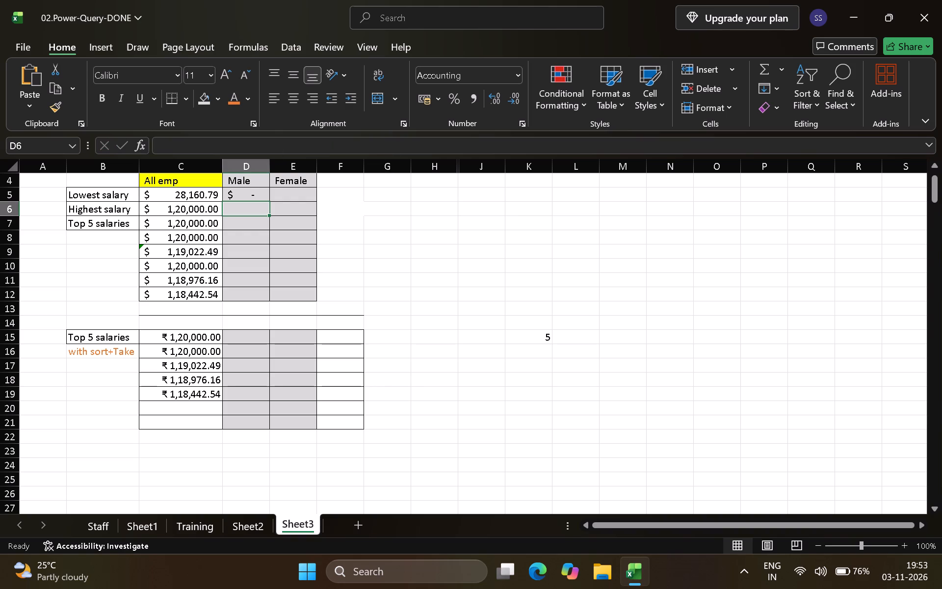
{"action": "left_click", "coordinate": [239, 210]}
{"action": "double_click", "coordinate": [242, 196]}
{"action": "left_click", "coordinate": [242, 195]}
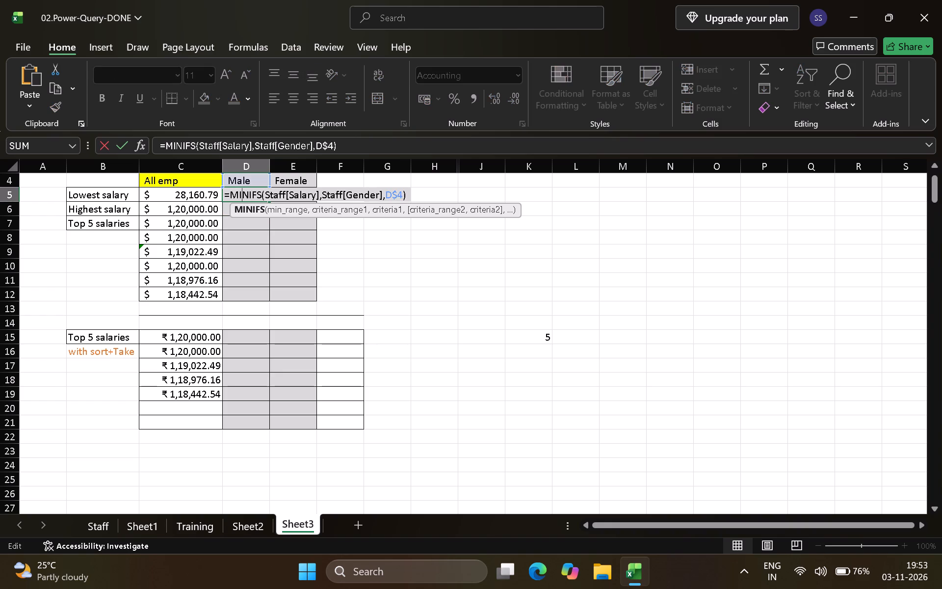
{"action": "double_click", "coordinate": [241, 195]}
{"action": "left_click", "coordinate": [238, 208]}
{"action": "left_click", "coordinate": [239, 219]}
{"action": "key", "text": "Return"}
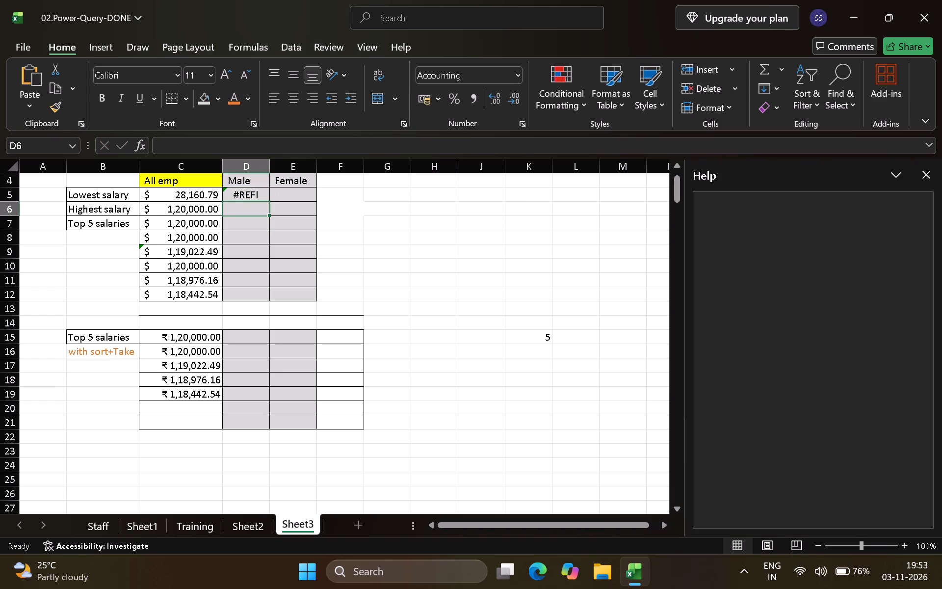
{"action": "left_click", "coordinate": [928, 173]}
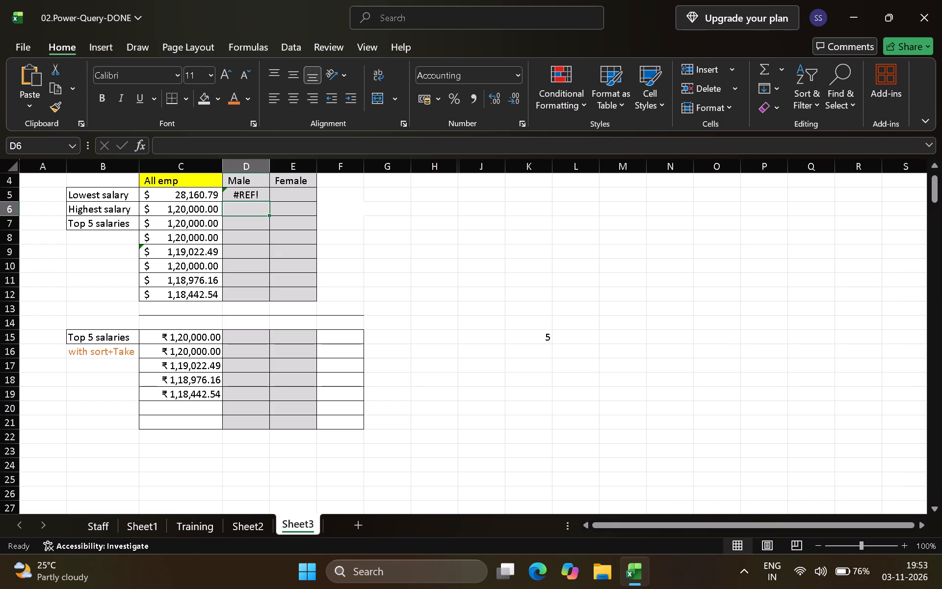
Replace the stray D7 reference at the start of D5's formula with the function name MINIFS.
{"action": "triple_click", "coordinate": [255, 196]}
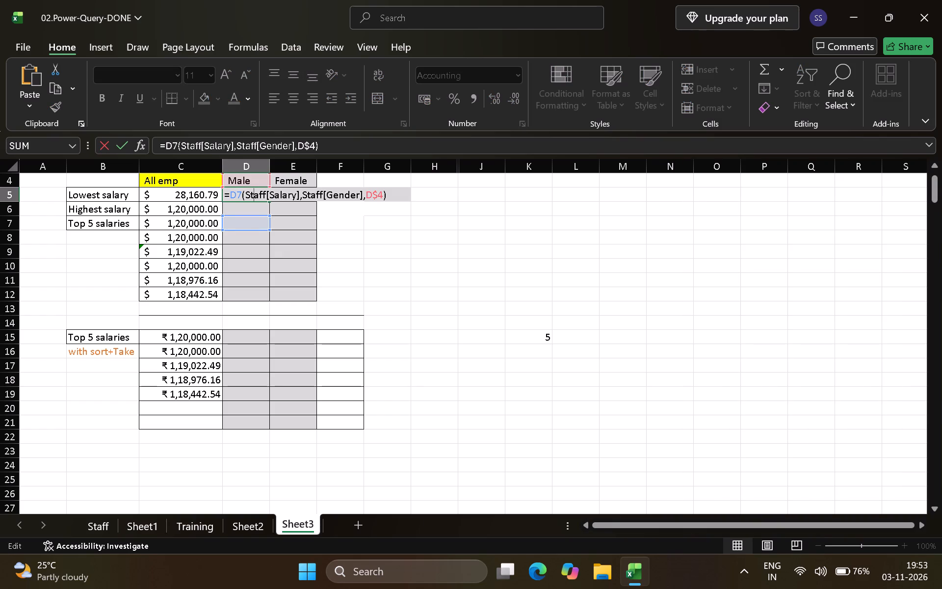
{"action": "left_click", "coordinate": [241, 196]}
{"action": "key", "text": "BackSpace"}
{"action": "key", "text": "BackSpace"}
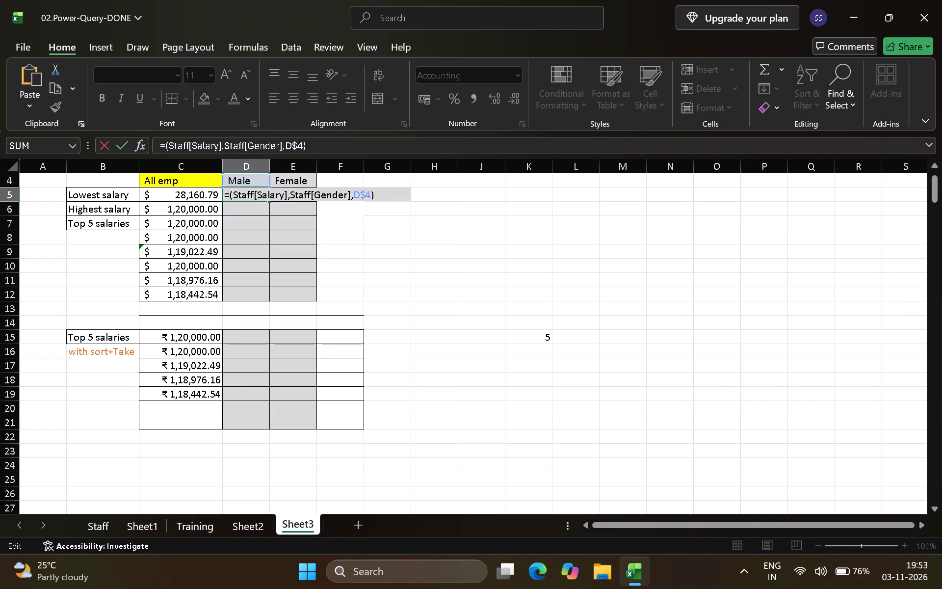
{"action": "type", "text": "MINIFS"}
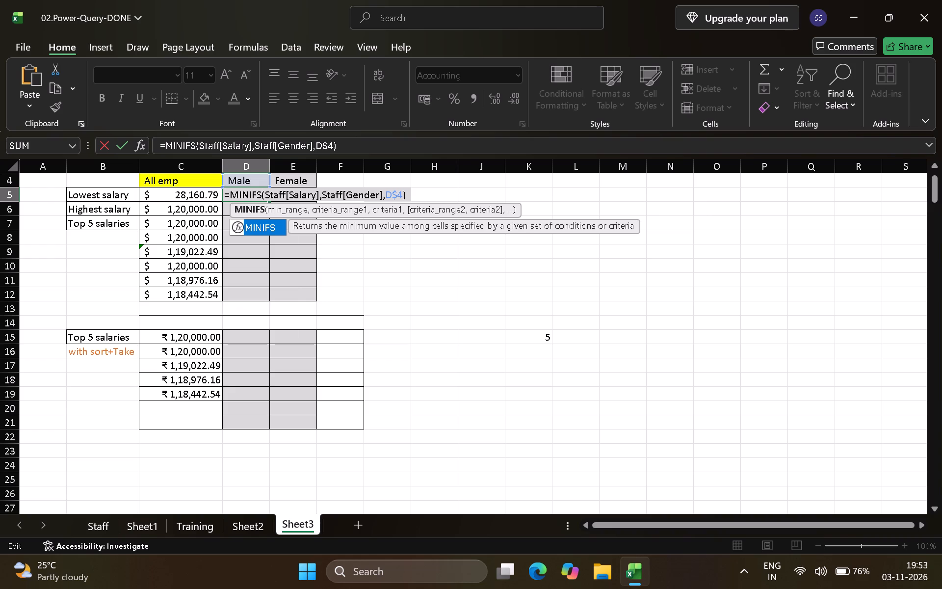
{"action": "key", "text": "Return"}
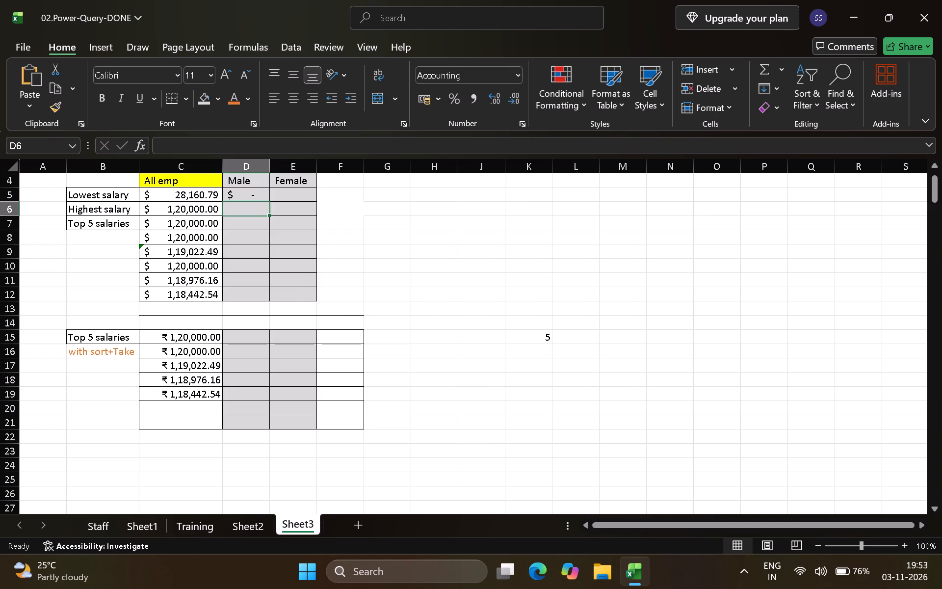
Fill D5's MINIFS formula across into E5, the lowest salary for Female.
{"action": "left_click", "coordinate": [228, 193]}
{"action": "left_click_drag", "start_coordinate": [225, 191], "coordinate": [298, 192]}
{"action": "double_click", "coordinate": [302, 192]}
{"action": "left_click", "coordinate": [302, 192]}
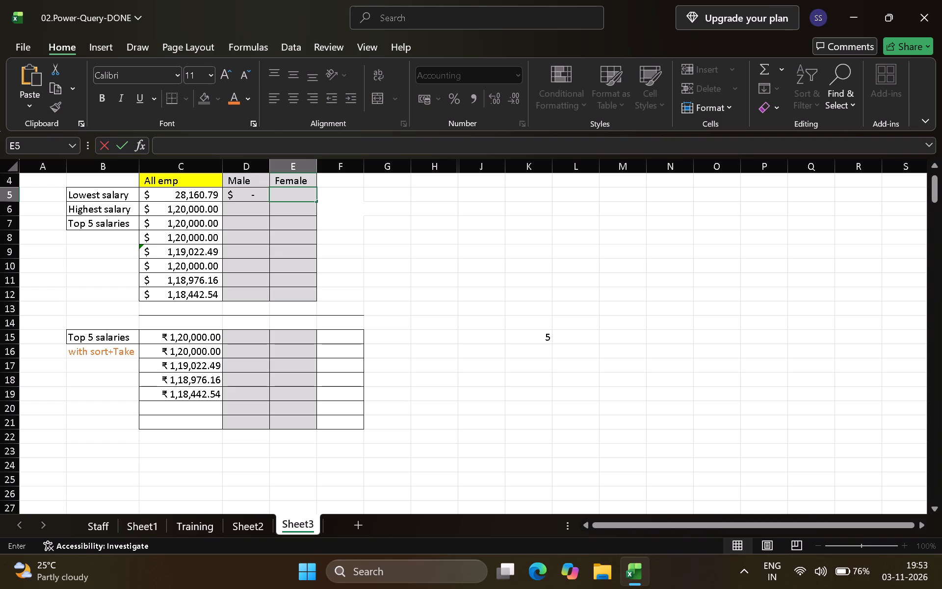
{"action": "left_click", "coordinate": [261, 193]}
{"action": "left_click_drag", "start_coordinate": [268, 200], "coordinate": [296, 199]}
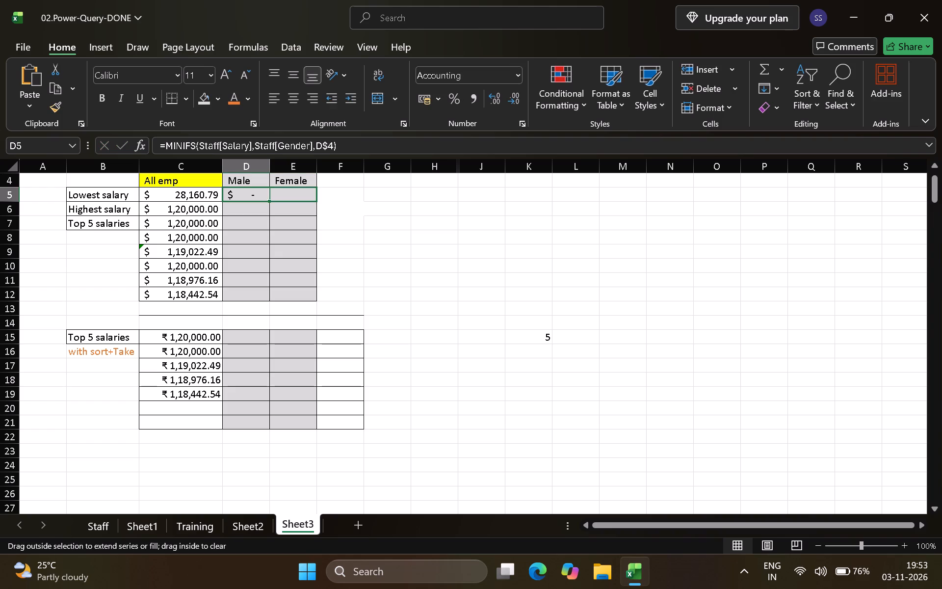
{"action": "left_click_drag", "start_coordinate": [296, 199], "coordinate": [309, 197]}
{"action": "left_click", "coordinate": [308, 197]}
Start a MAXIFS formula in D6, the highest salary for Male, with Staff[Salary] as the maximum range.
{"action": "left_click", "coordinate": [235, 210]}
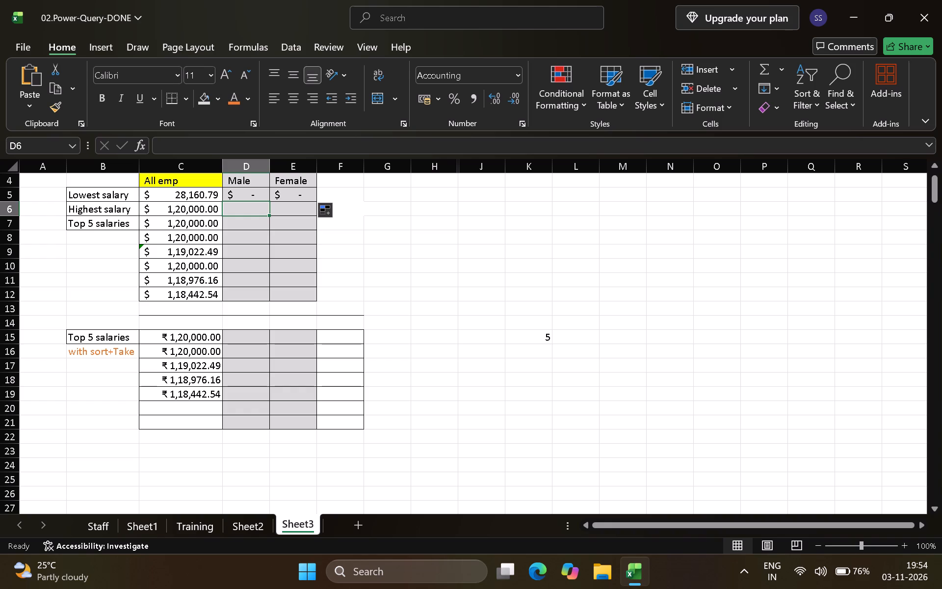
{"action": "type", "text": "MAXIFS"}
{"action": "key", "text": "BackSpace"}
{"action": "key", "text": "BackSpace"}
{"action": "key", "text": "BackSpace"}
{"action": "key", "text": "BackSpace"}
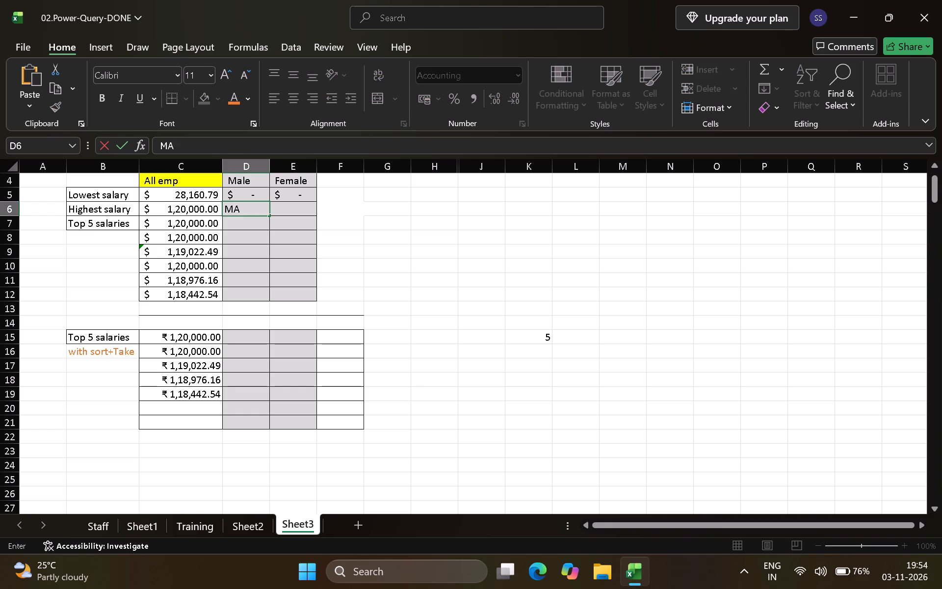
{"action": "key", "text": "BackSpace"}
{"action": "key", "text": "BackSpace"}
{"action": "type", "text": "=MAXIFS"}
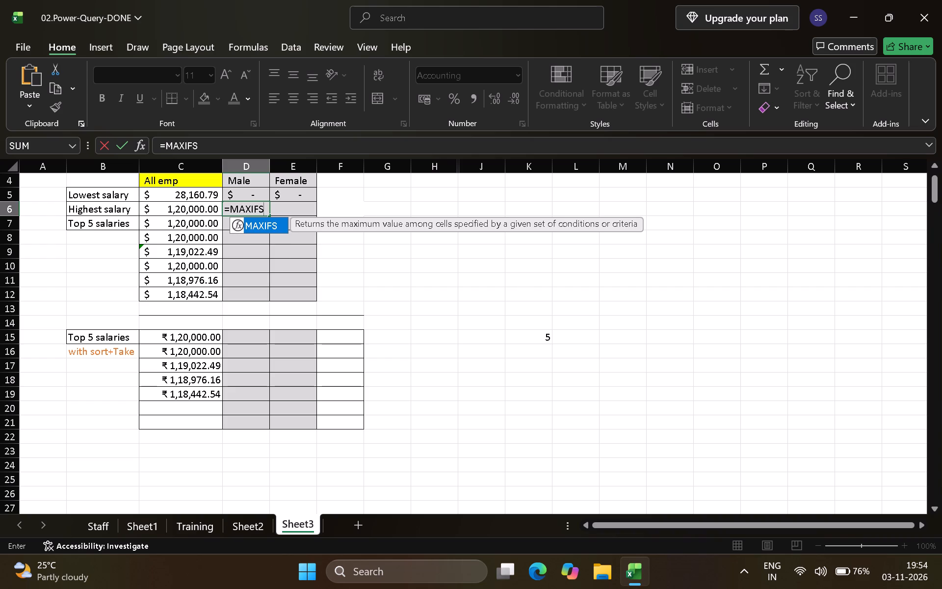
{"action": "type", "text": "(STAFF"}
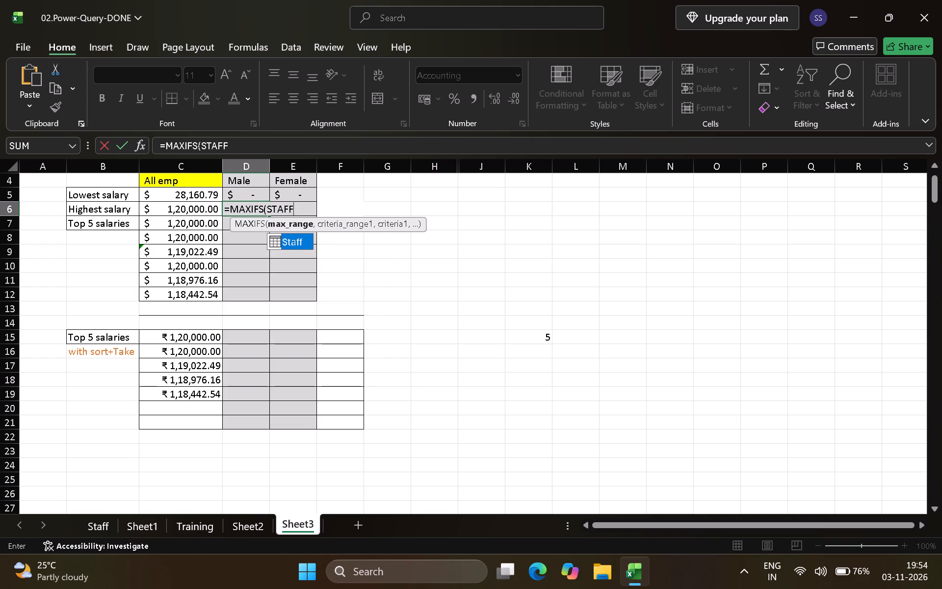
{"action": "type", "text": "[SALALRY"}
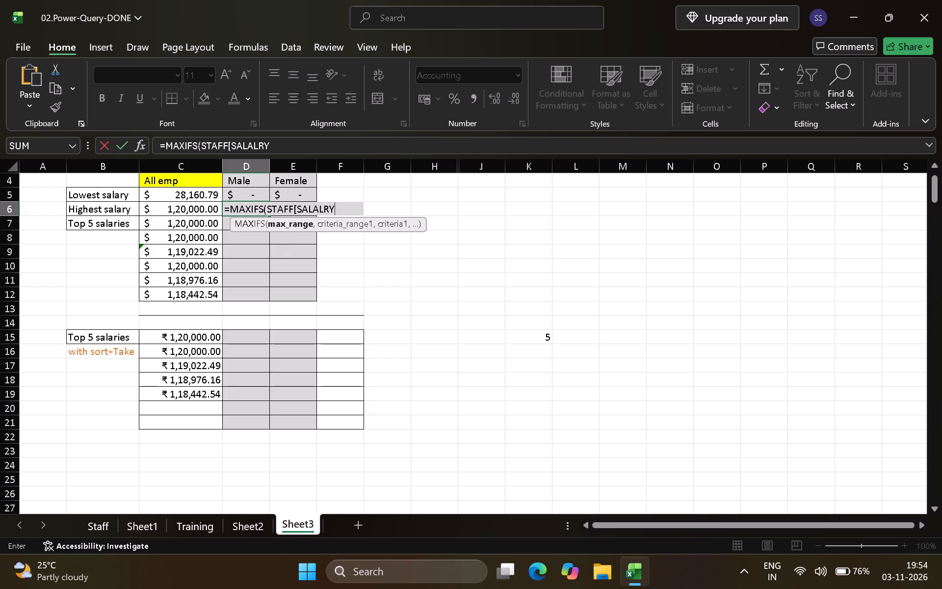
{"action": "key", "text": "BackSpace"}
{"action": "key", "text": "BackSpace"}
{"action": "key", "text": "BackSpace"}
{"action": "key", "text": "BackSpace"}
{"action": "type", "text": "ARY"}
{"action": "key", "text": "bracketright"}
Add Staff[Gender] as the criteria range of the MAXIFS formula in D6.
{"action": "key", "text": "comma"}
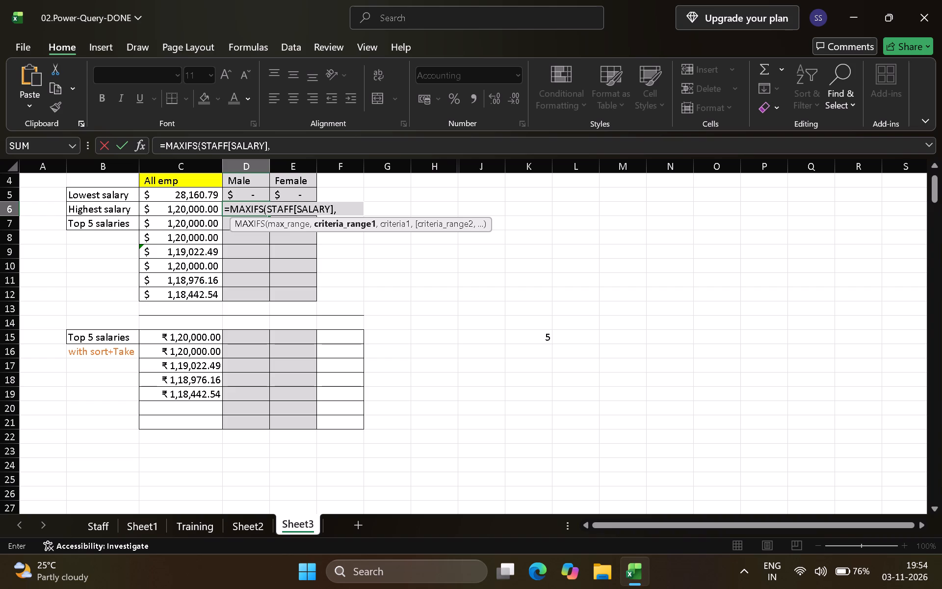
{"action": "type", "text": "STAFF"}
{"action": "type", "text": "[GENDER"}
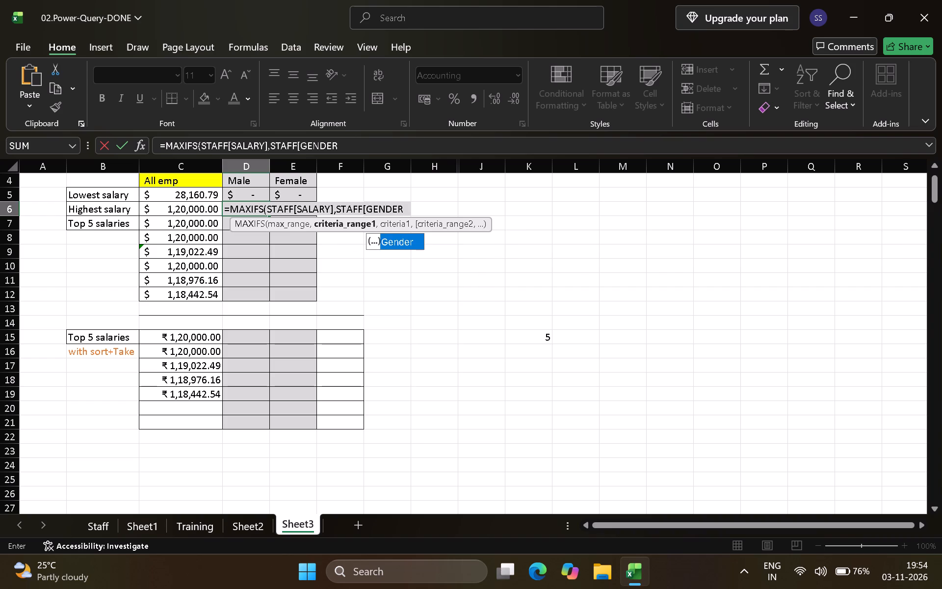
{"action": "key", "text": "bracketright"}
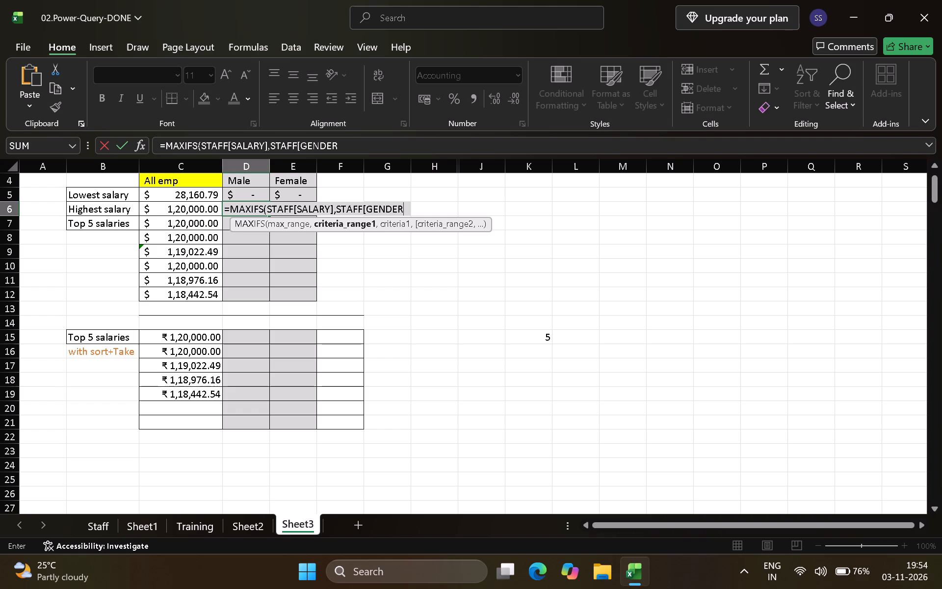
{"action": "key", "text": "comma"}
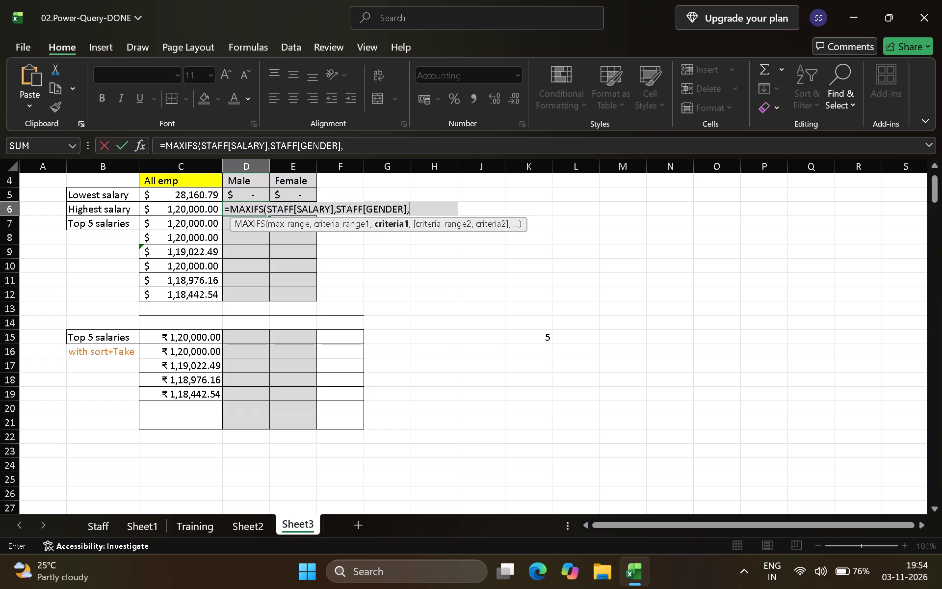
Use the Male header as D6's criterion with only the row locked, completing =MAXIFS(Staff[Salary],Staff[Gender],D$4).
{"action": "left_click", "coordinate": [247, 183]}
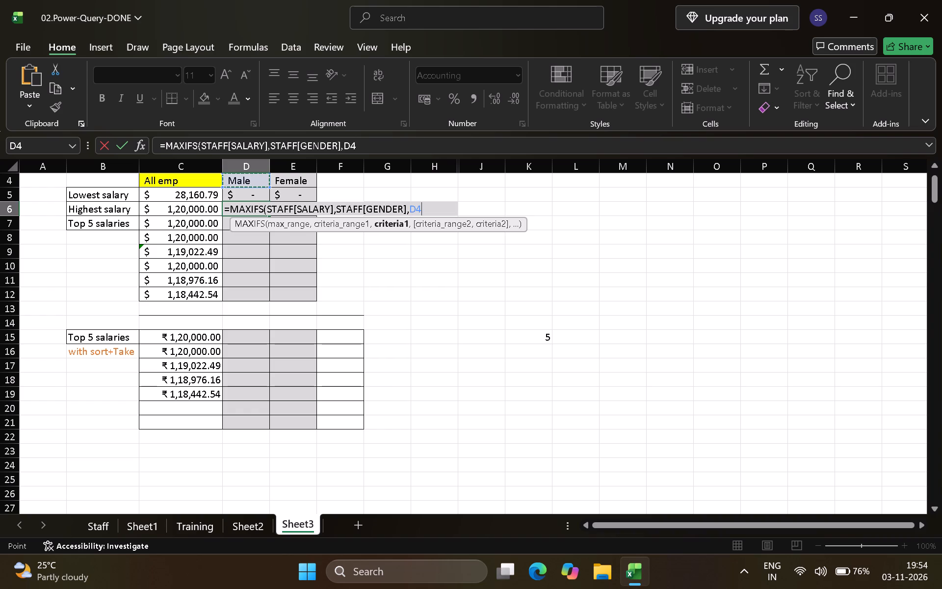
{"action": "left_click", "coordinate": [414, 208]}
{"action": "key", "text": "F4"}
{"action": "left_click", "coordinate": [439, 208]}
{"action": "left_click", "coordinate": [414, 209]}
{"action": "key", "text": "BackSpace"}
{"action": "left_click", "coordinate": [441, 208]}
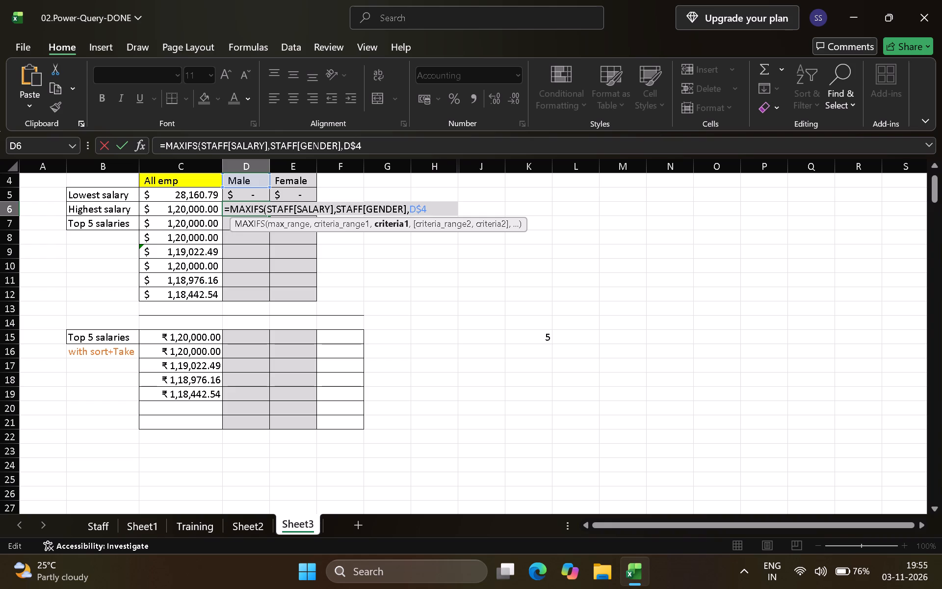
{"action": "key", "text": "shift+parenright"}
{"action": "key", "text": "Return"}
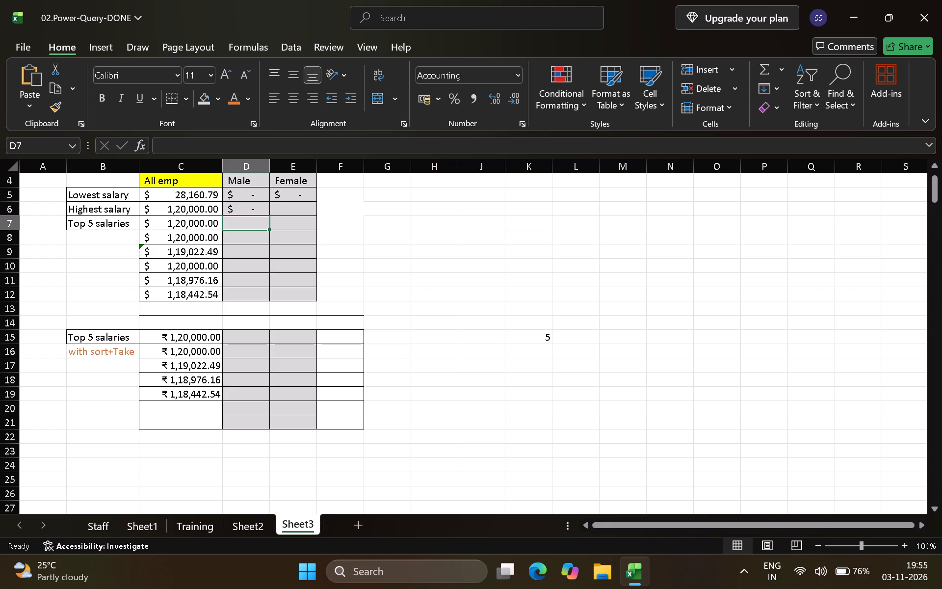
Insert a space before Staff[Gender] in D6's MAXIFS formula.
{"action": "double_click", "coordinate": [234, 213]}
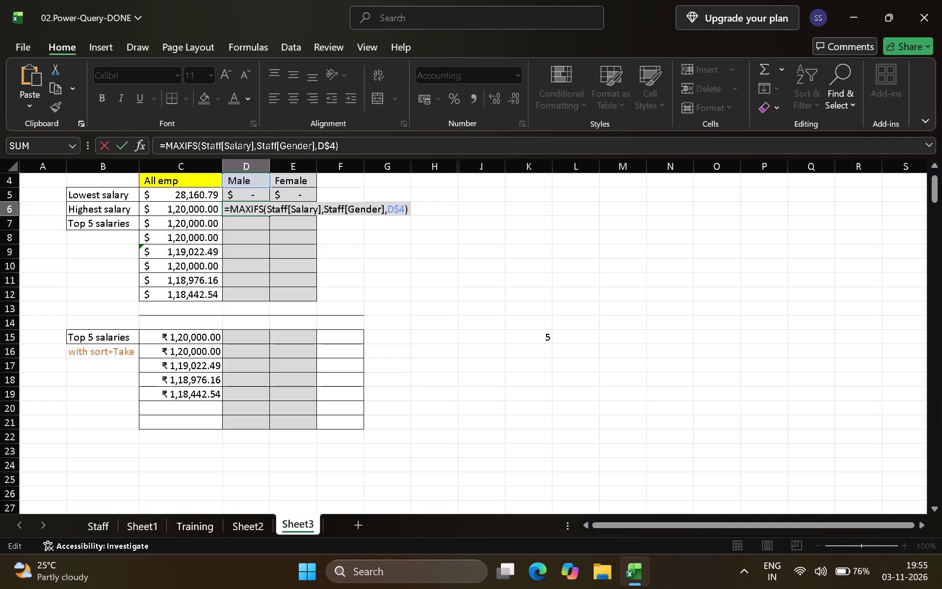
{"action": "left_click", "coordinate": [322, 207]}
{"action": "key", "text": "space"}
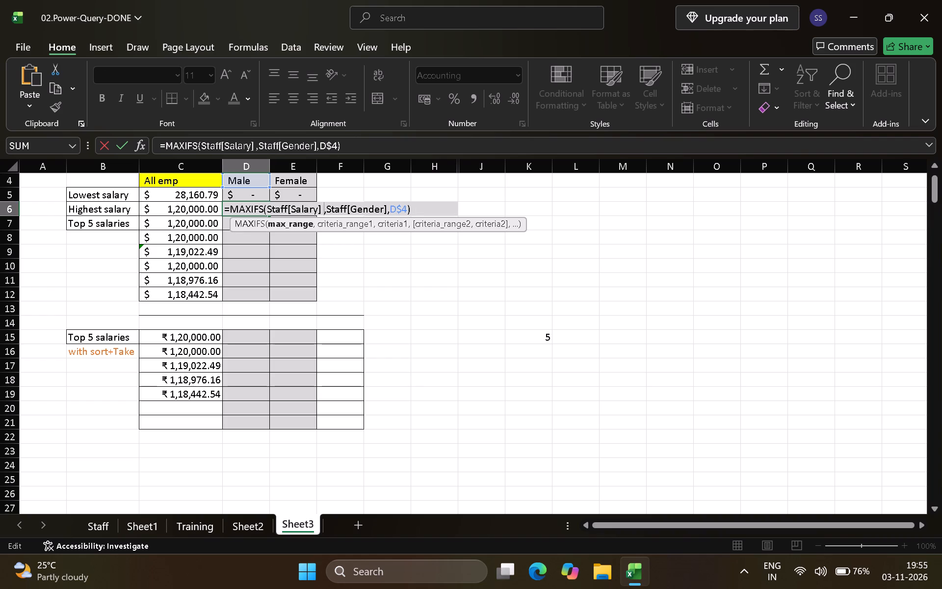
{"action": "key", "text": "BackSpace"}
{"action": "left_click", "coordinate": [321, 208]}
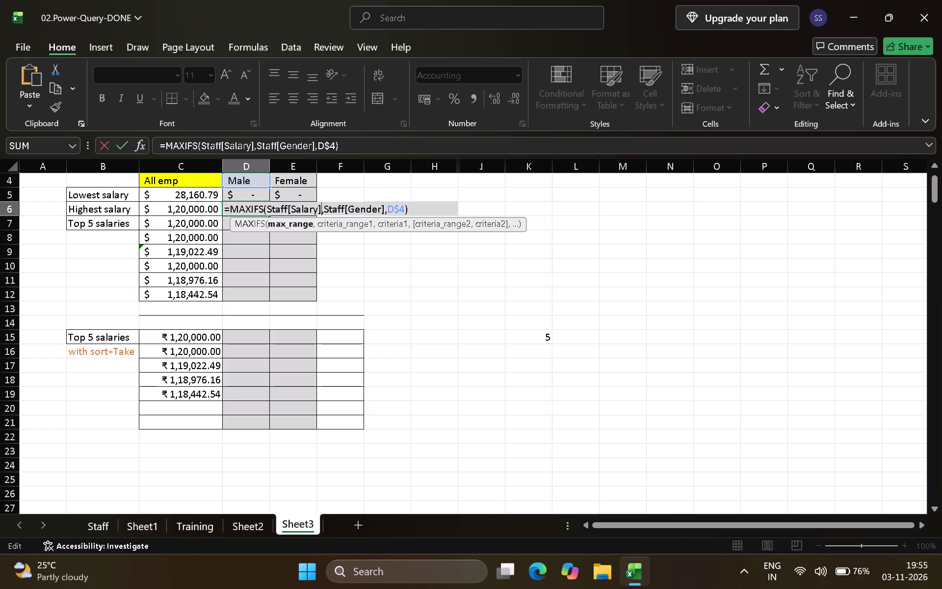
{"action": "left_click", "coordinate": [318, 208]}
{"action": "left_click", "coordinate": [323, 212]}
{"action": "left_click", "coordinate": [327, 209]}
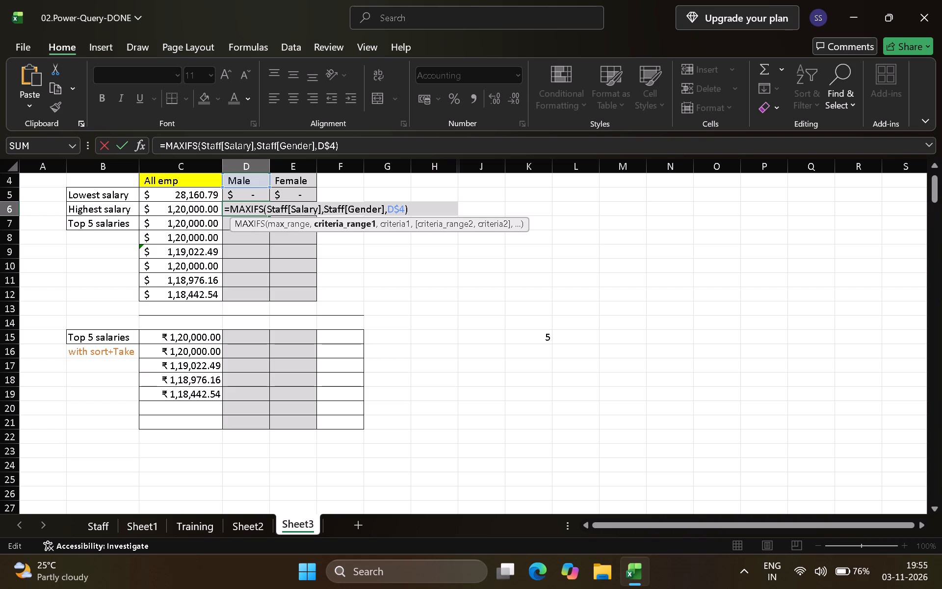
{"action": "left_click", "coordinate": [324, 208]}
{"action": "key", "text": "space"}
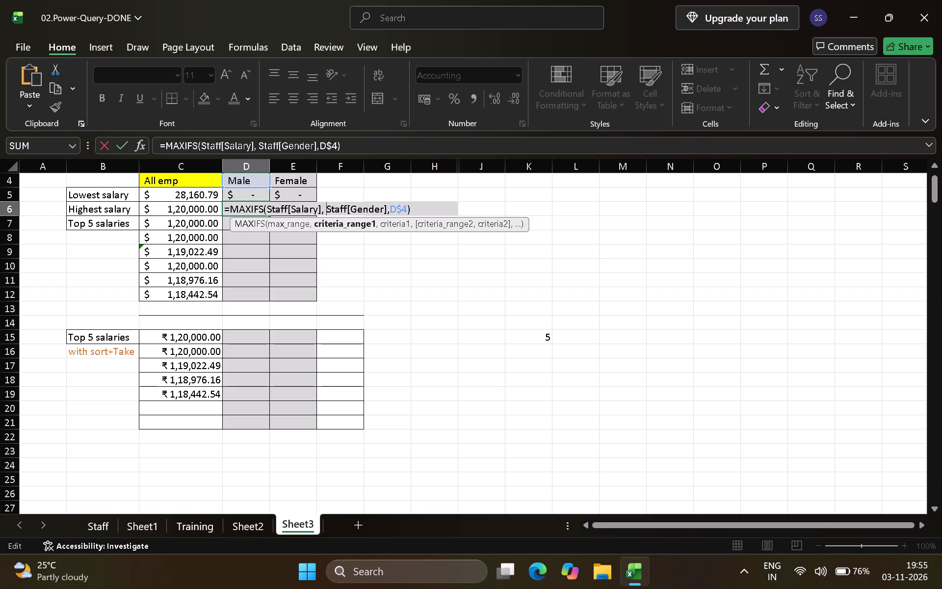
{"action": "key", "text": "Return"}
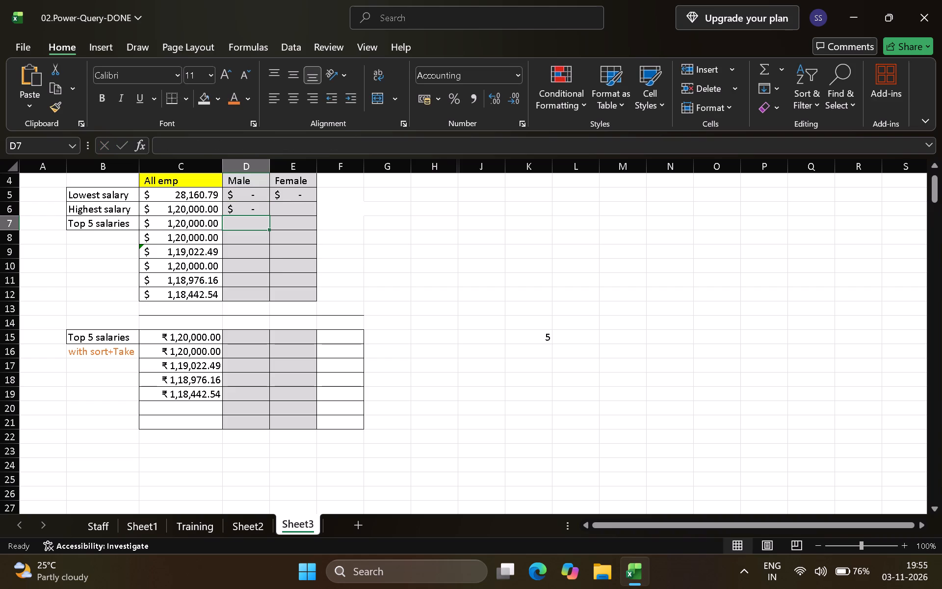
Move D6's MAXIFS formula into E6, the highest salary for Female.
{"action": "left_click", "coordinate": [242, 210]}
{"action": "left_click_drag", "start_coordinate": [270, 212], "coordinate": [284, 212]}
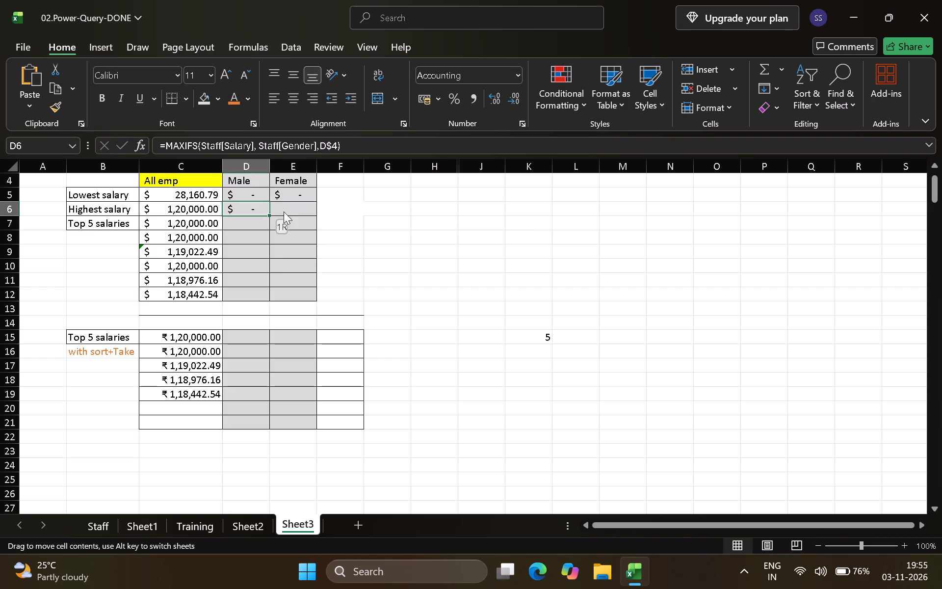
{"action": "left_click_drag", "start_coordinate": [284, 212], "coordinate": [301, 212]}
{"action": "left_click", "coordinate": [301, 212]}
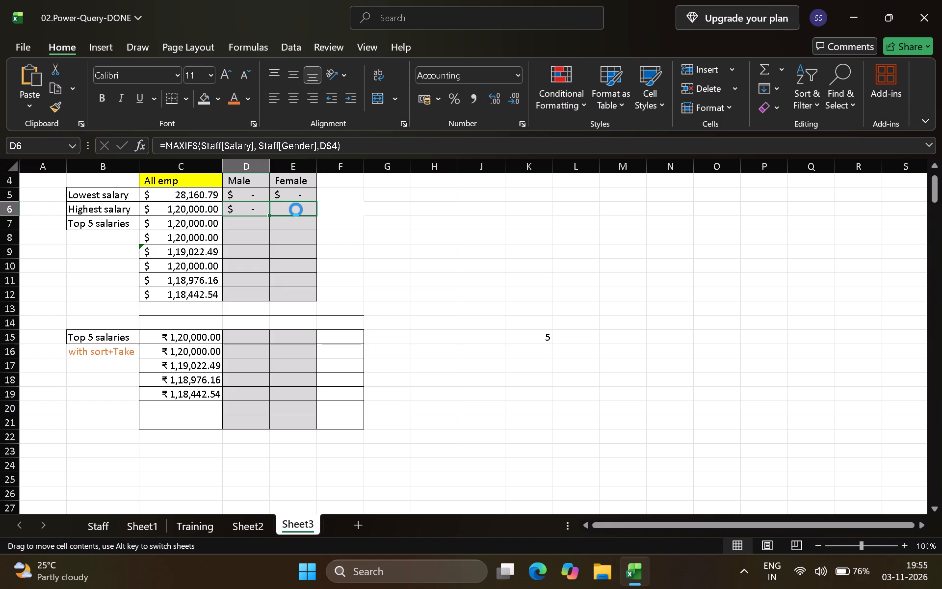
Fill E6's MAXIFS formula back into D6, the highest salary for Male.
{"action": "left_click", "coordinate": [263, 209]}
{"action": "left_click", "coordinate": [268, 212]}
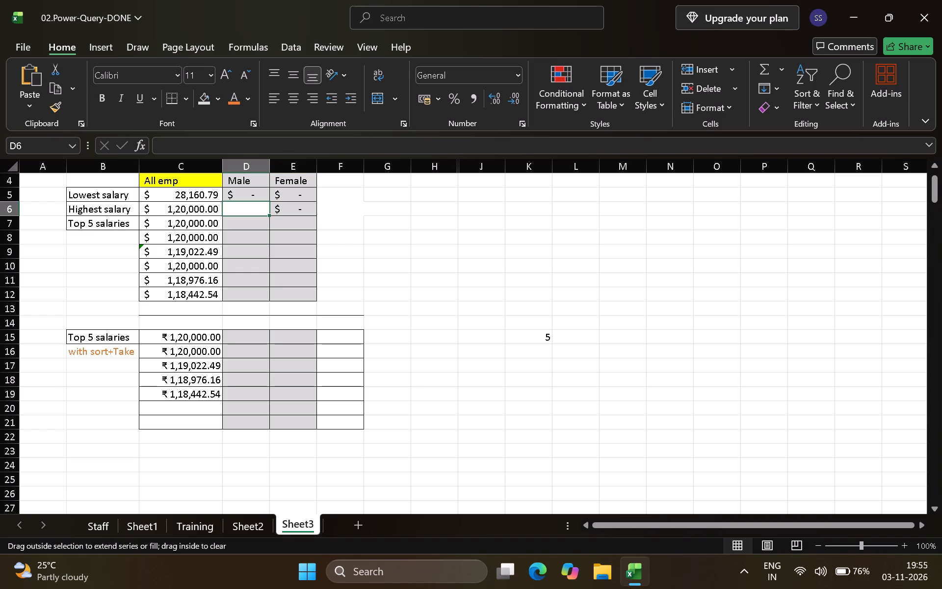
{"action": "left_click", "coordinate": [280, 210]}
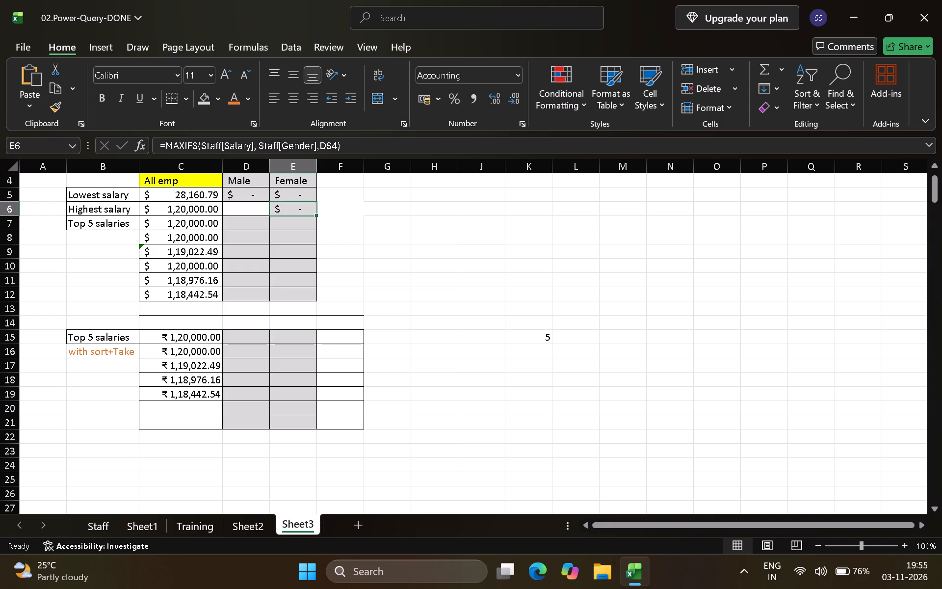
{"action": "left_click_drag", "start_coordinate": [314, 213], "coordinate": [239, 211]}
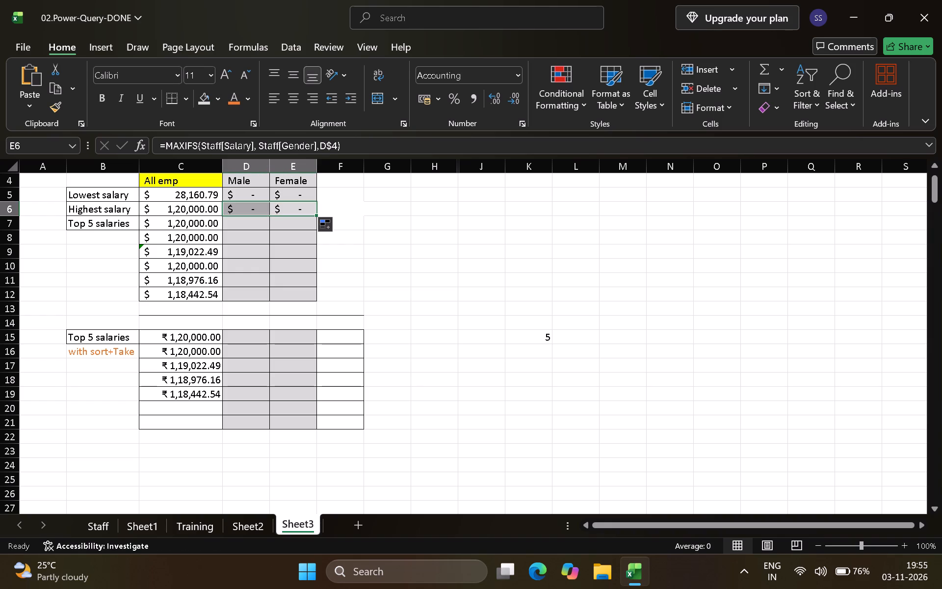
{"action": "left_click", "coordinate": [257, 208]}
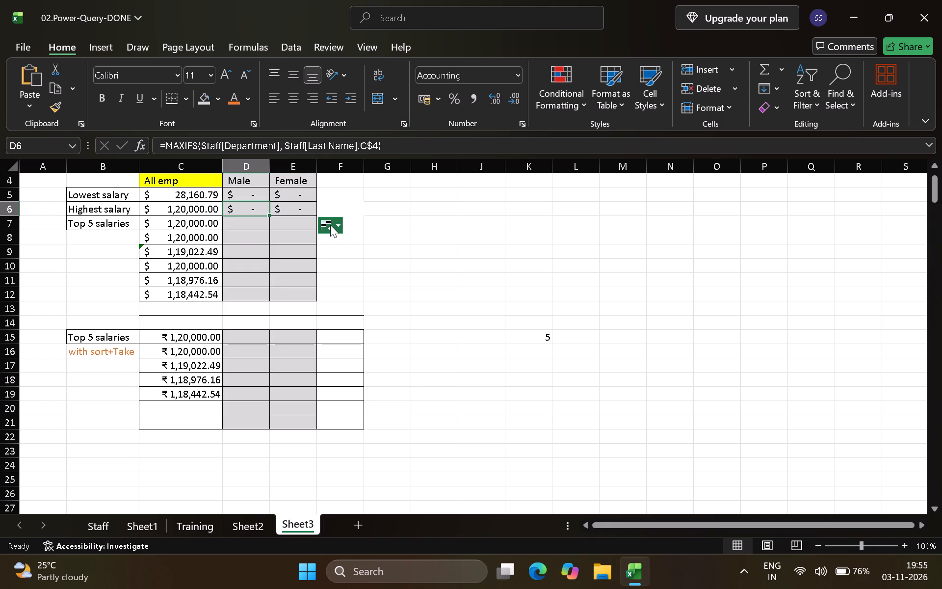
{"action": "triple_click", "coordinate": [330, 225]}
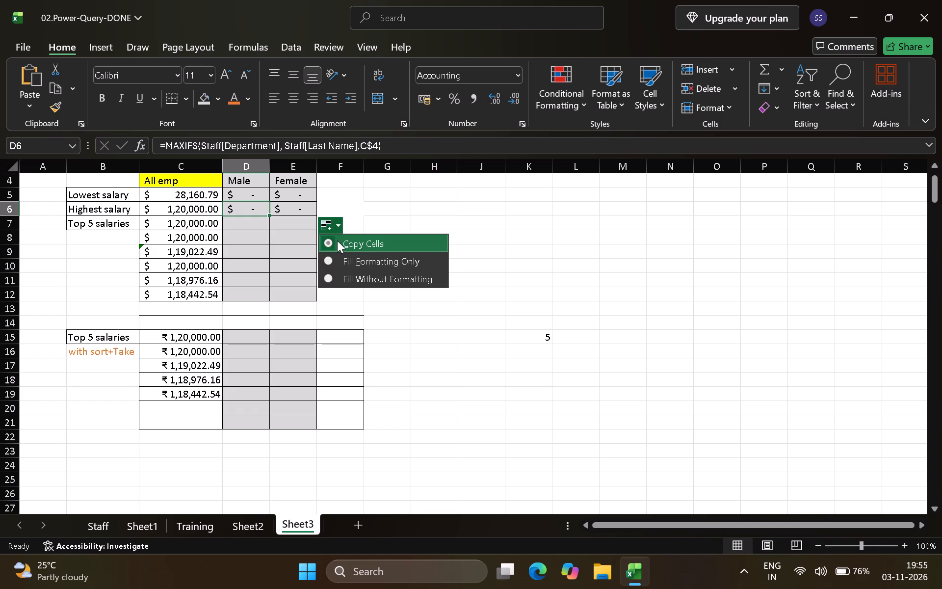
{"action": "left_click", "coordinate": [378, 211]}
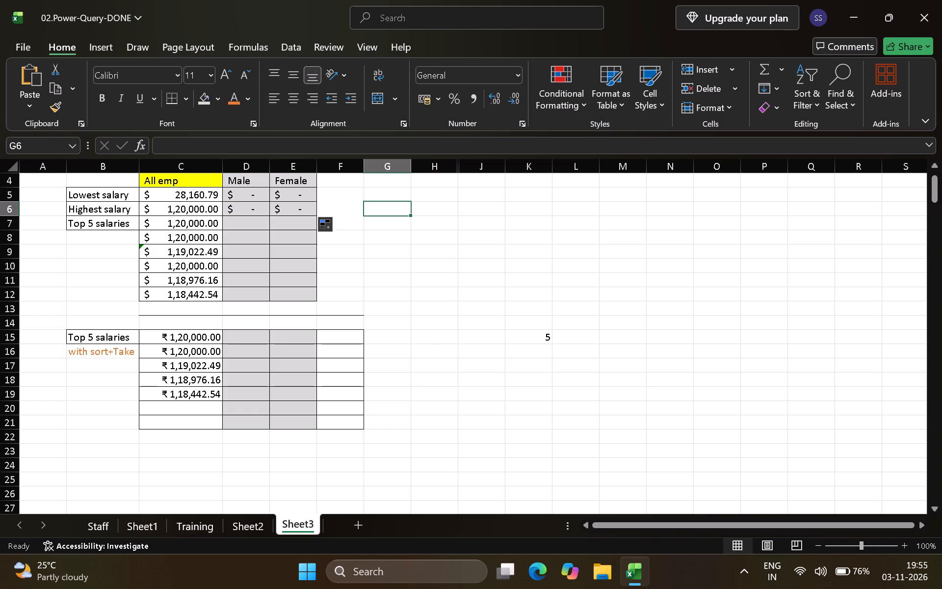
Open the recently added Kuro app.
{"action": "left_click", "coordinate": [307, 569]}
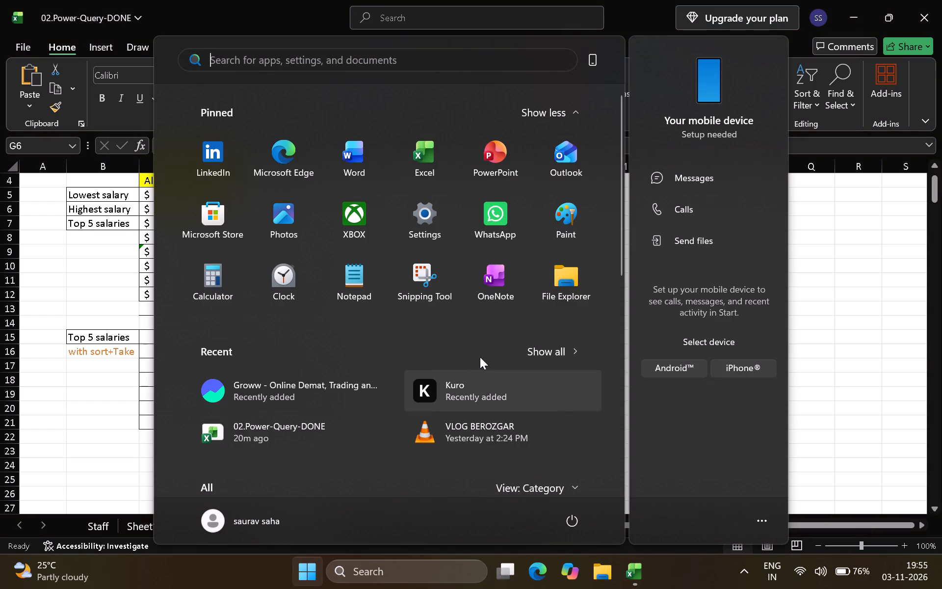
{"action": "left_click", "coordinate": [463, 393]}
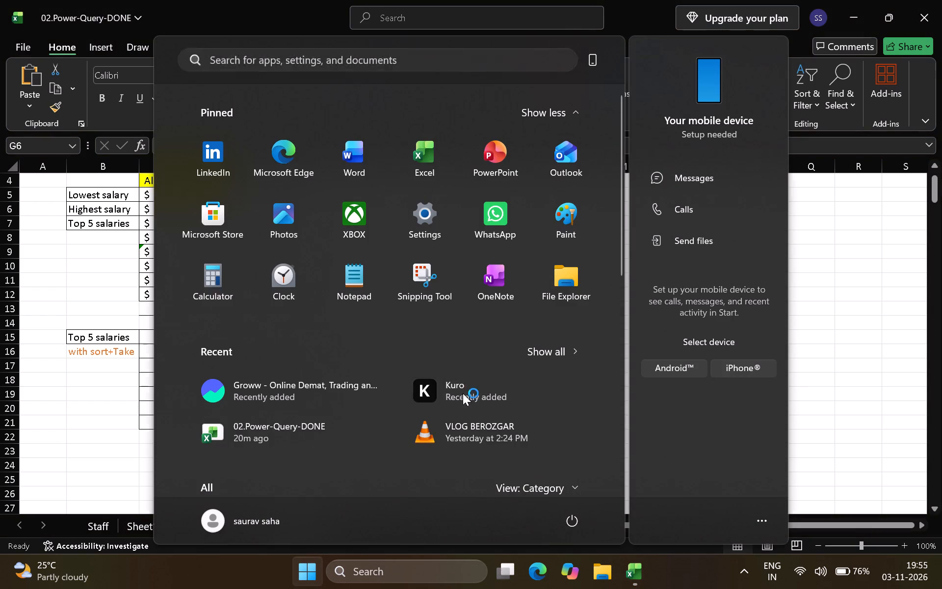
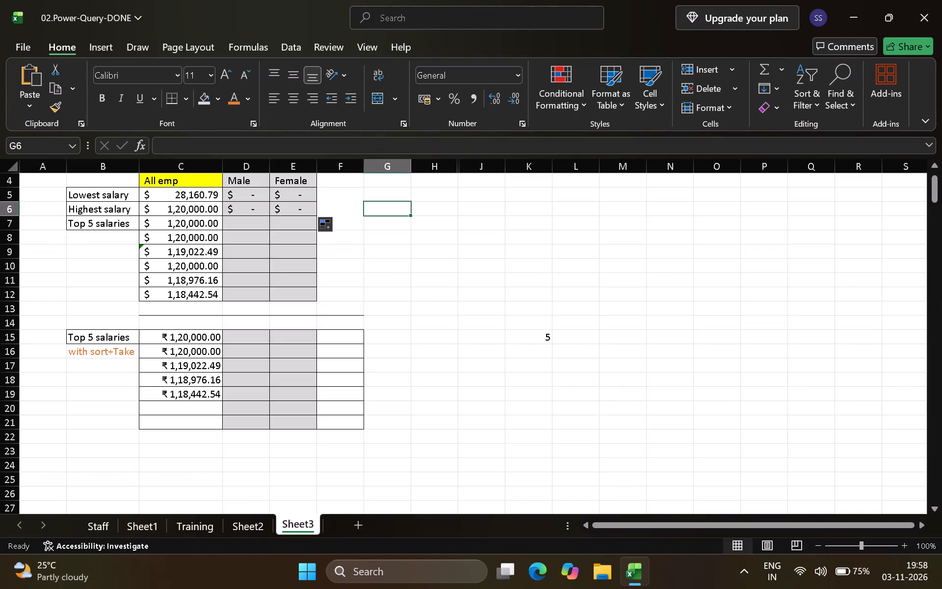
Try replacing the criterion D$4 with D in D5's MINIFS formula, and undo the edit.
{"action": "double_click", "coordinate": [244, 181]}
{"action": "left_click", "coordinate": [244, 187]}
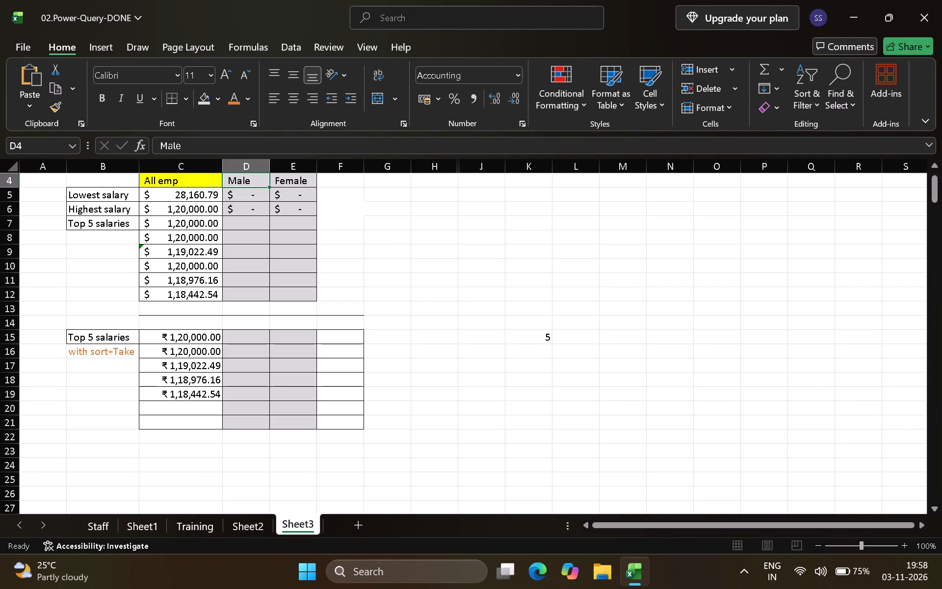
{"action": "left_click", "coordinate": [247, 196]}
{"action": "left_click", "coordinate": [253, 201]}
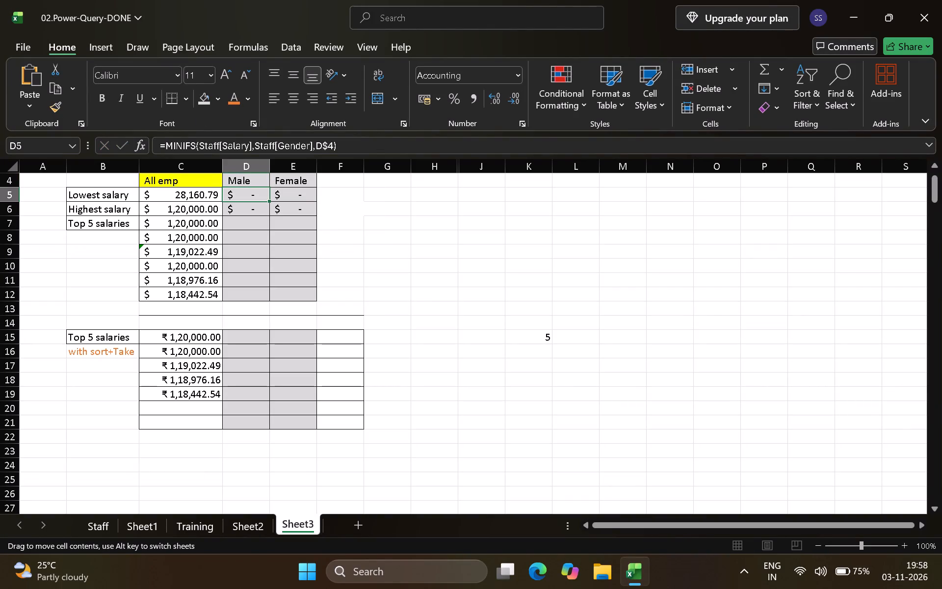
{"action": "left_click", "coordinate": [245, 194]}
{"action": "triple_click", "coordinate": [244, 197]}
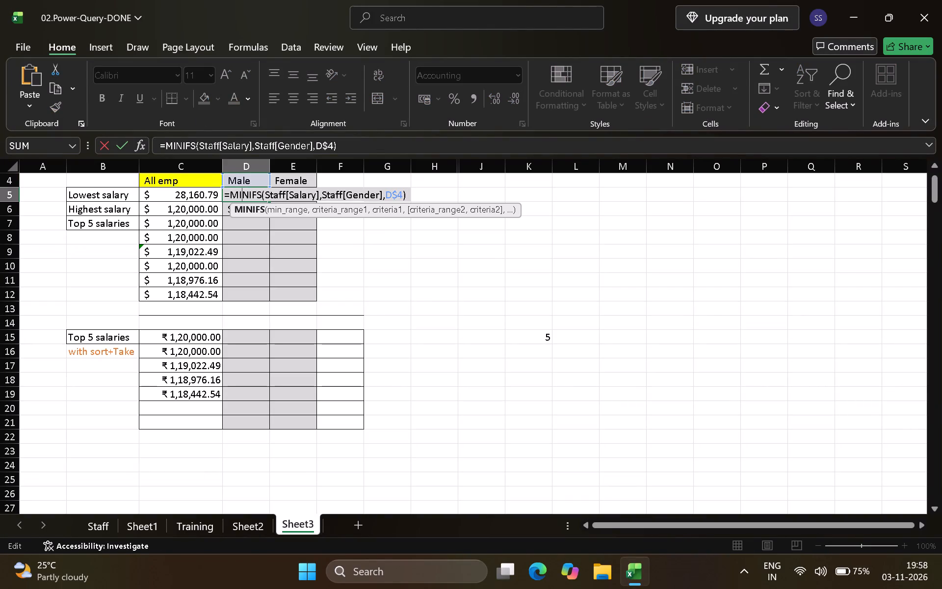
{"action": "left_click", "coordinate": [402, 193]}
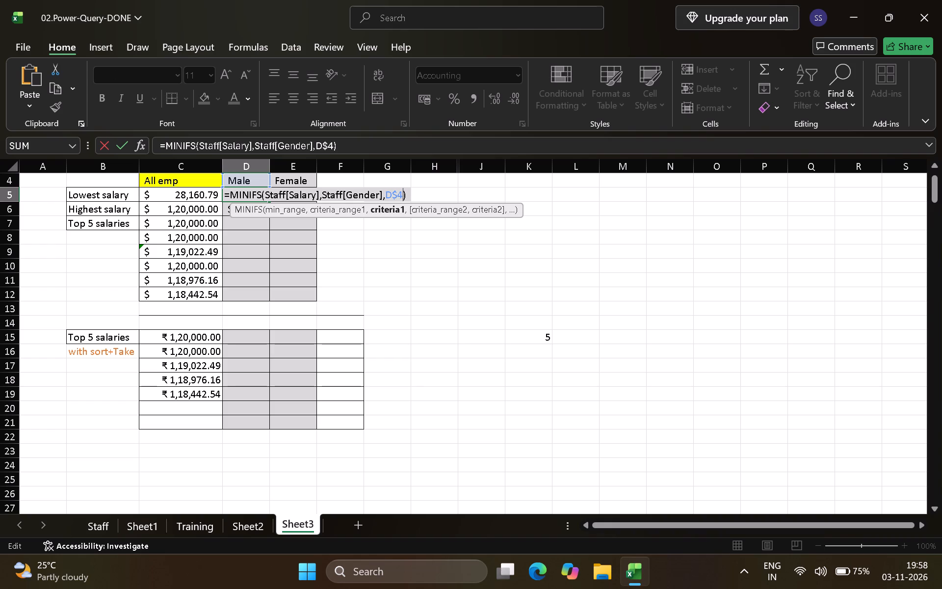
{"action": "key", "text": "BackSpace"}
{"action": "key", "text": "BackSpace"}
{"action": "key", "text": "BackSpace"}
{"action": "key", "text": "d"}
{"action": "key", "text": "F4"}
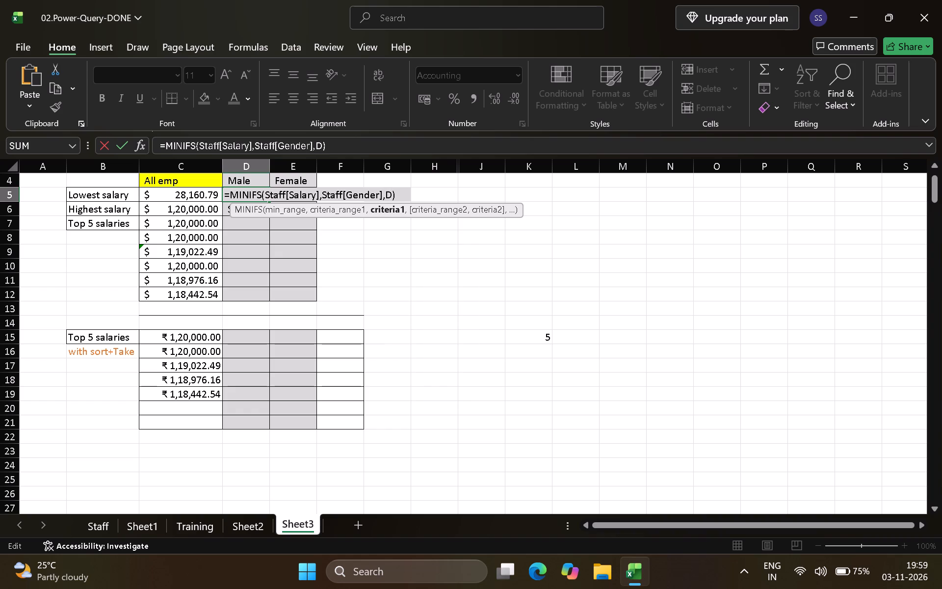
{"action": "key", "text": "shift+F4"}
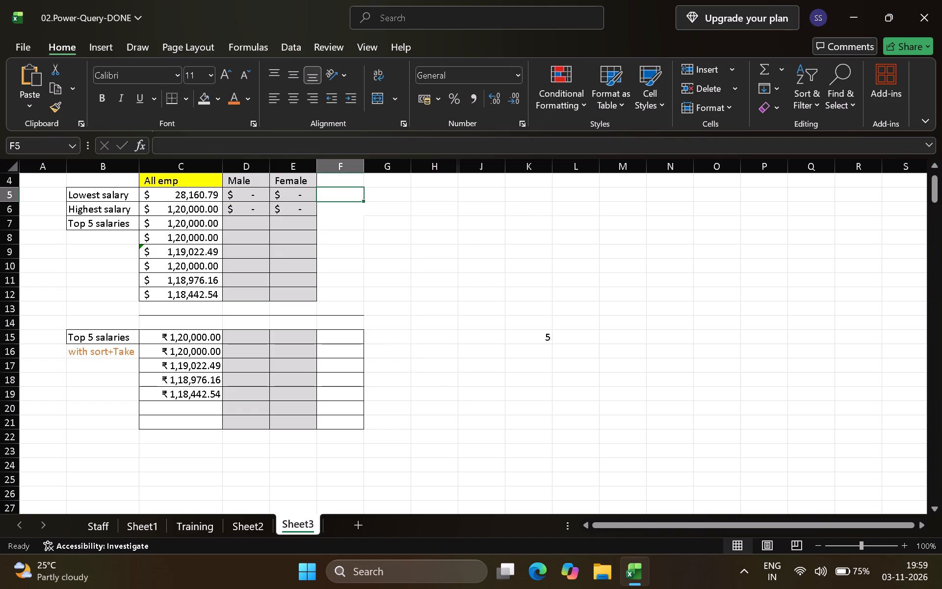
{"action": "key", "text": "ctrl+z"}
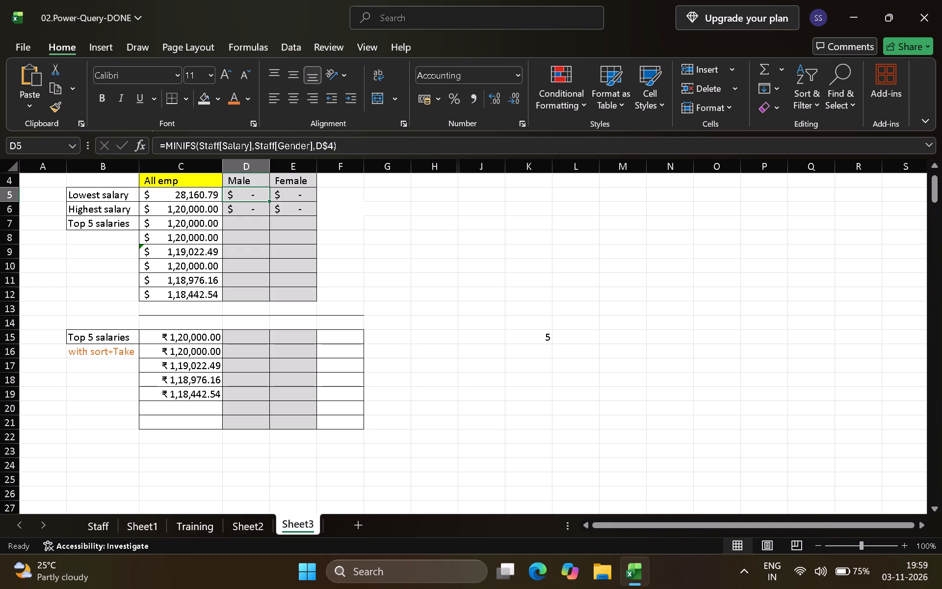
Change the criterion in D5's MINIFS formula, the lowest salary for Male, to D$5.
{"action": "left_click", "coordinate": [269, 188]}
{"action": "left_click_drag", "start_coordinate": [258, 189], "coordinate": [249, 194]}
{"action": "double_click", "coordinate": [249, 194]}
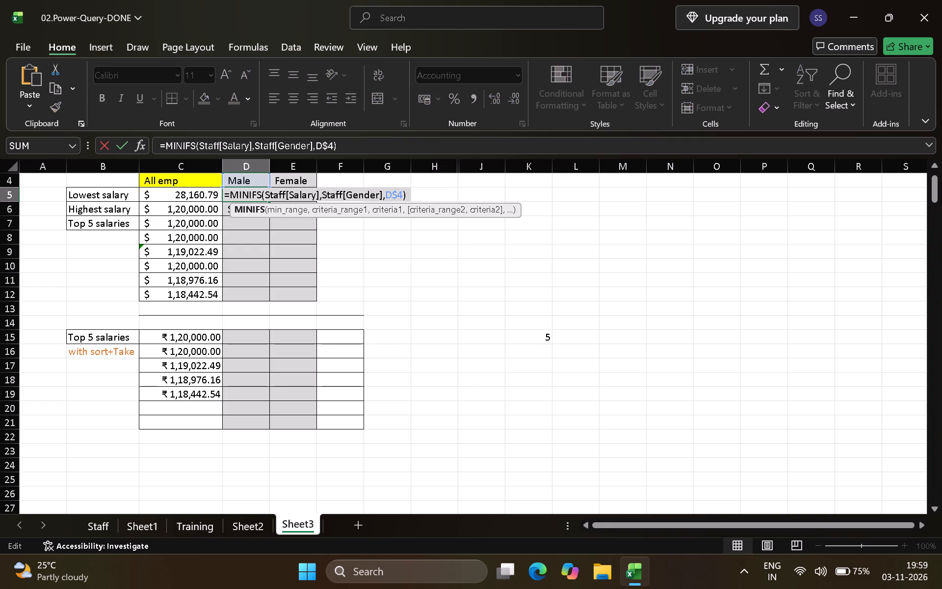
{"action": "left_click", "coordinate": [404, 192]}
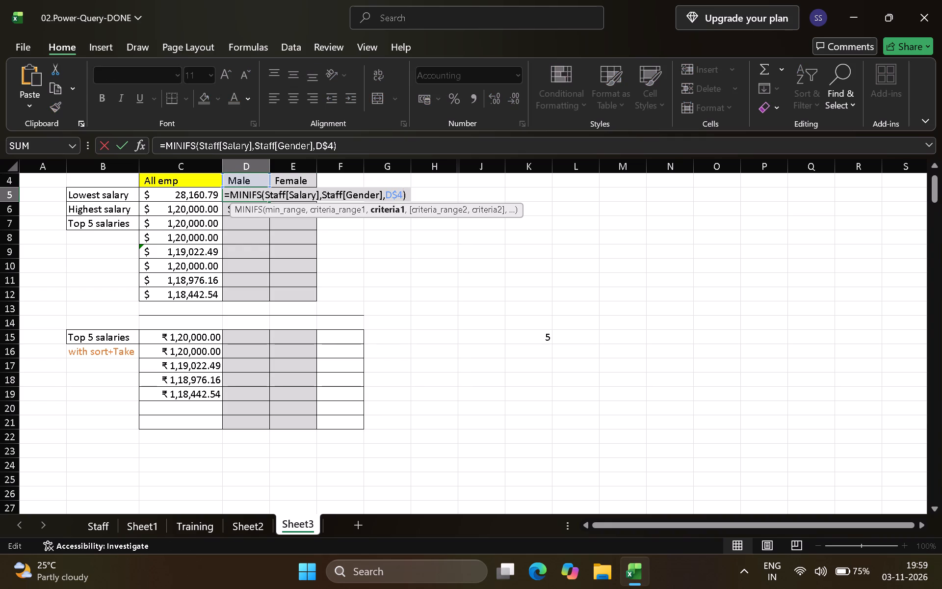
{"action": "key", "text": "BackSpace"}
{"action": "key", "text": "5"}
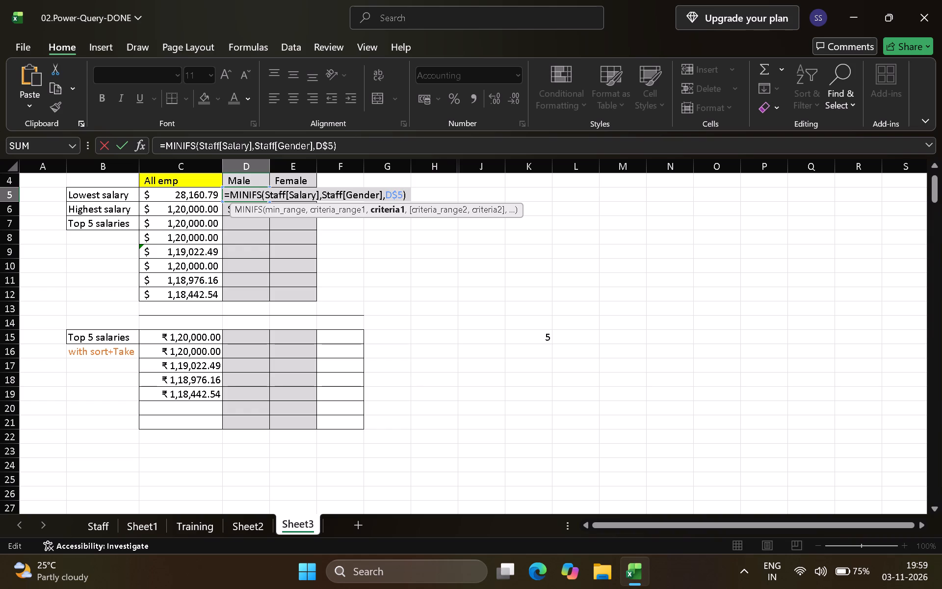
{"action": "key", "text": "Return"}
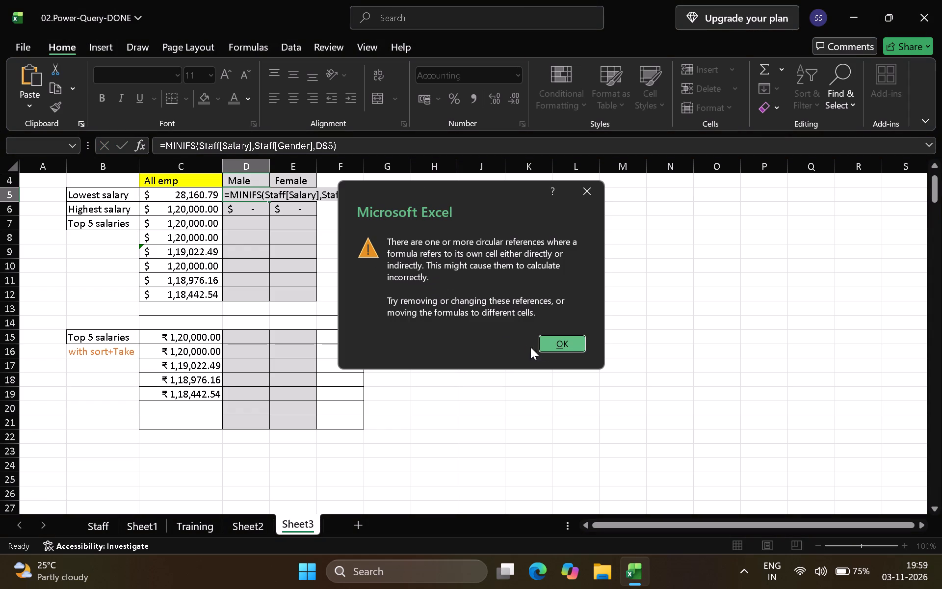
{"action": "left_click", "coordinate": [571, 339]}
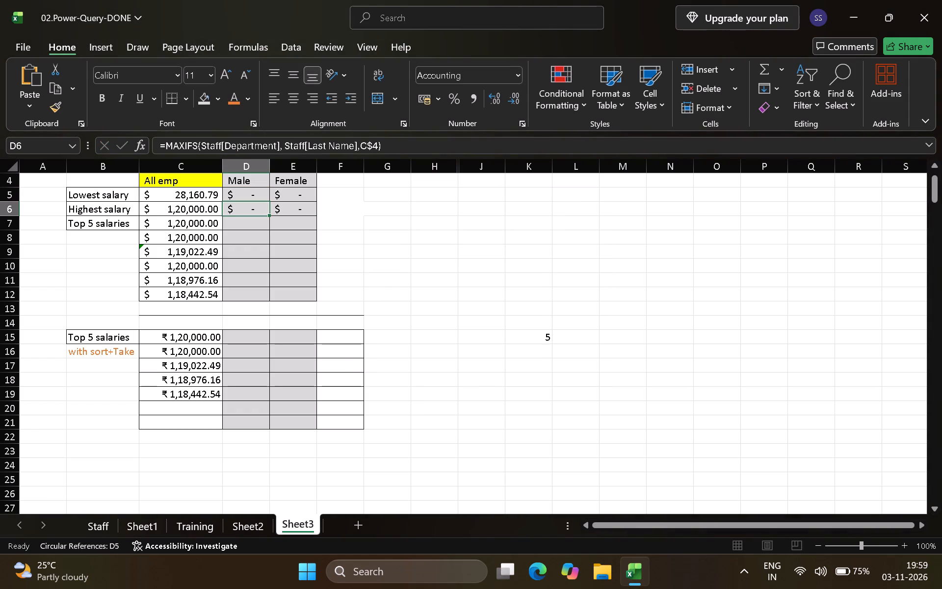
Select D6, the MAXIFS highest-salary cell for Male.
{"action": "left_click", "coordinate": [258, 210]}
{"action": "left_click", "coordinate": [256, 210]}
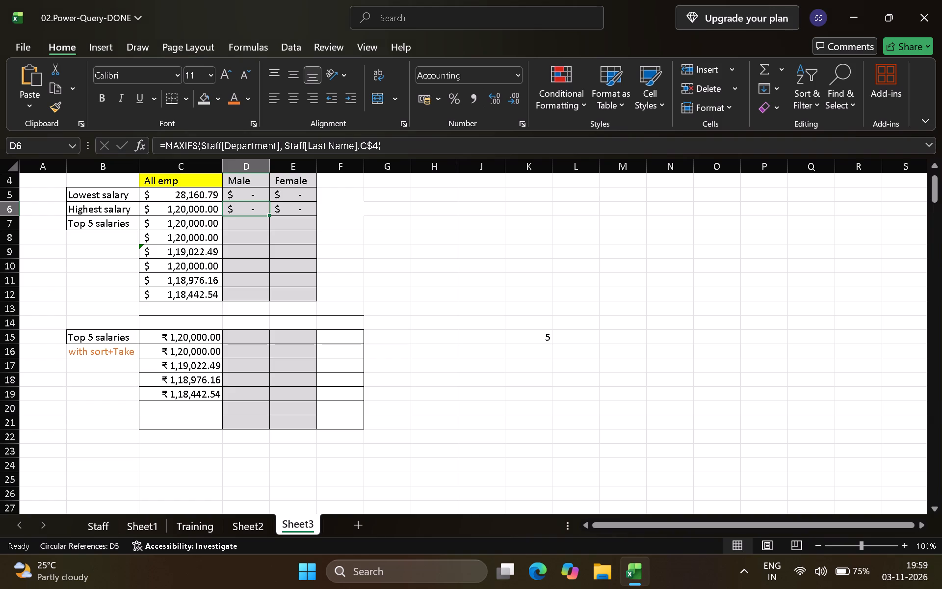
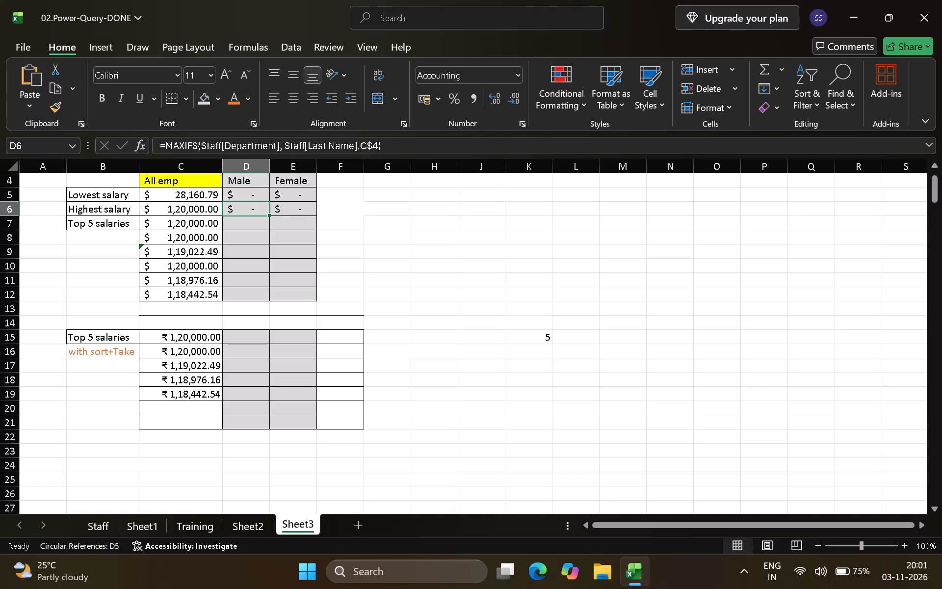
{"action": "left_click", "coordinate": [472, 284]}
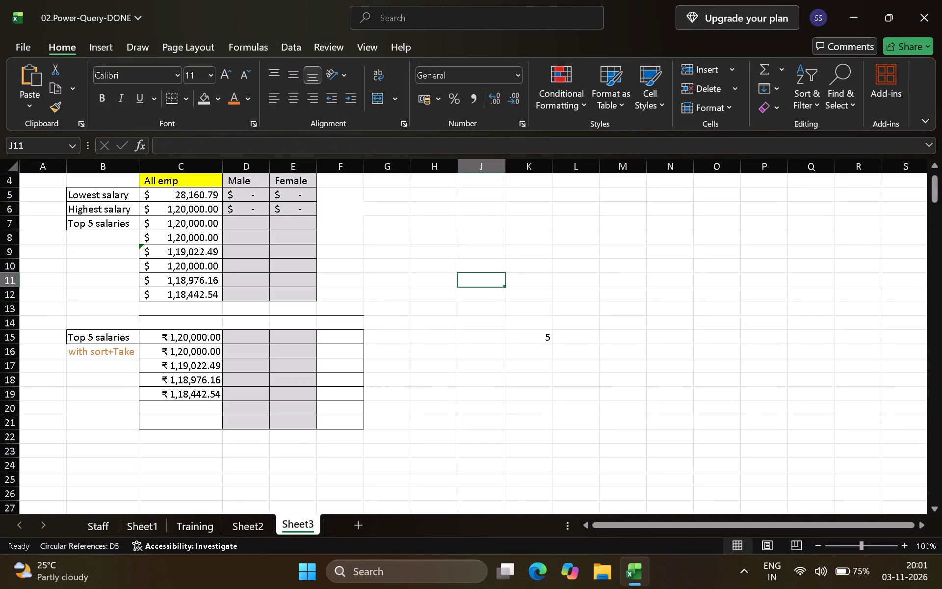
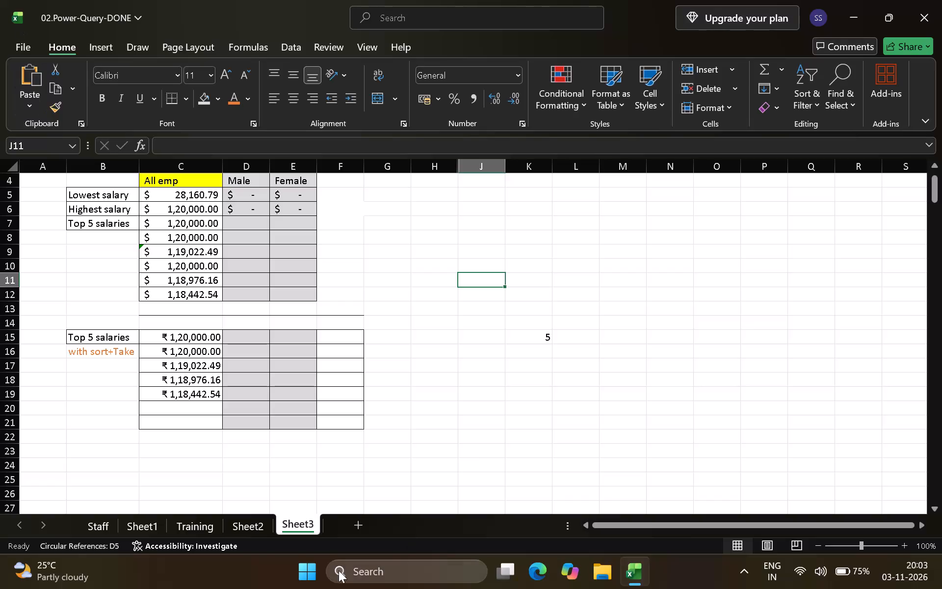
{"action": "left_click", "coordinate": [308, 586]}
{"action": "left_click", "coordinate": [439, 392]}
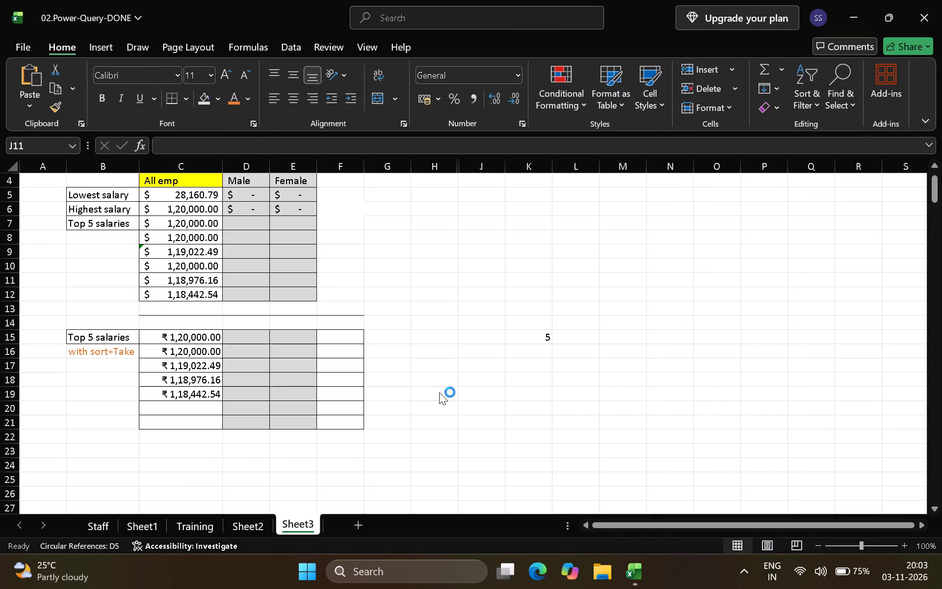